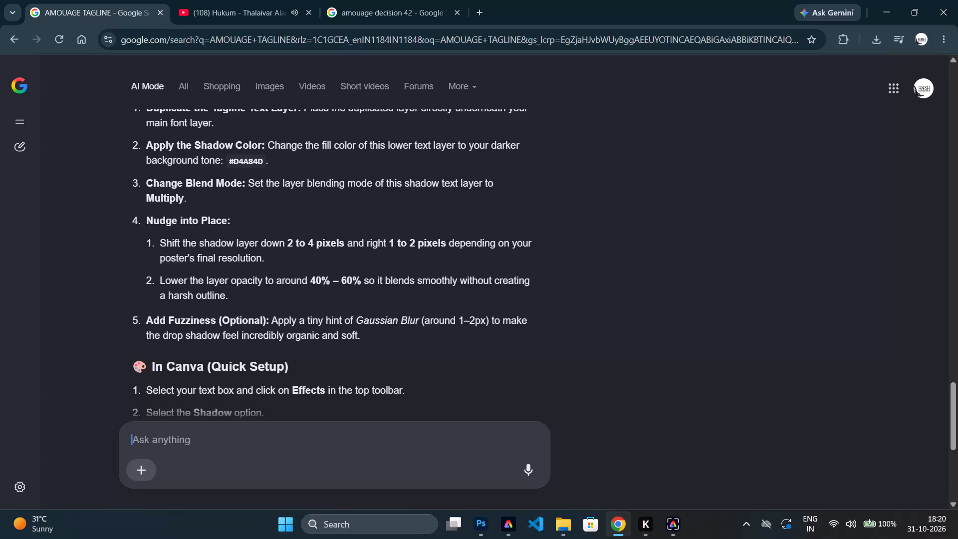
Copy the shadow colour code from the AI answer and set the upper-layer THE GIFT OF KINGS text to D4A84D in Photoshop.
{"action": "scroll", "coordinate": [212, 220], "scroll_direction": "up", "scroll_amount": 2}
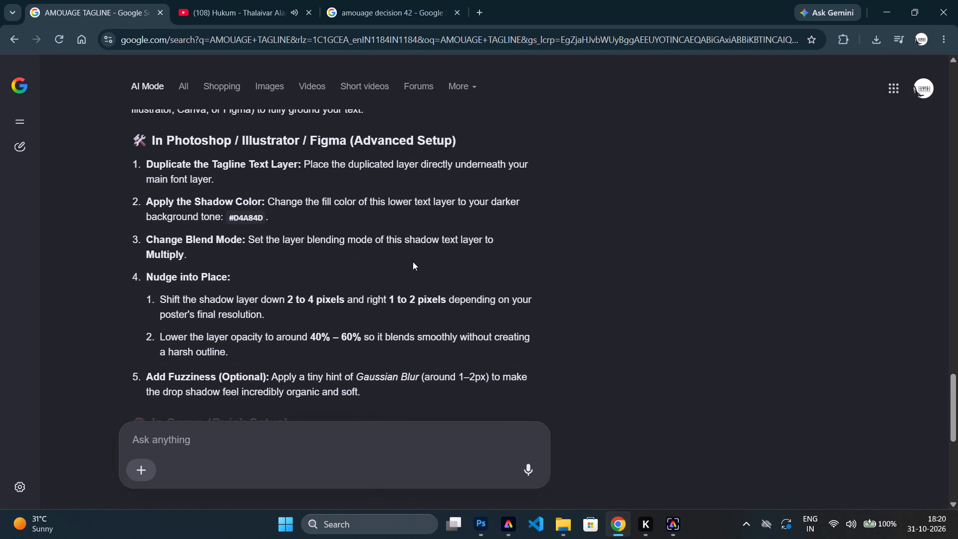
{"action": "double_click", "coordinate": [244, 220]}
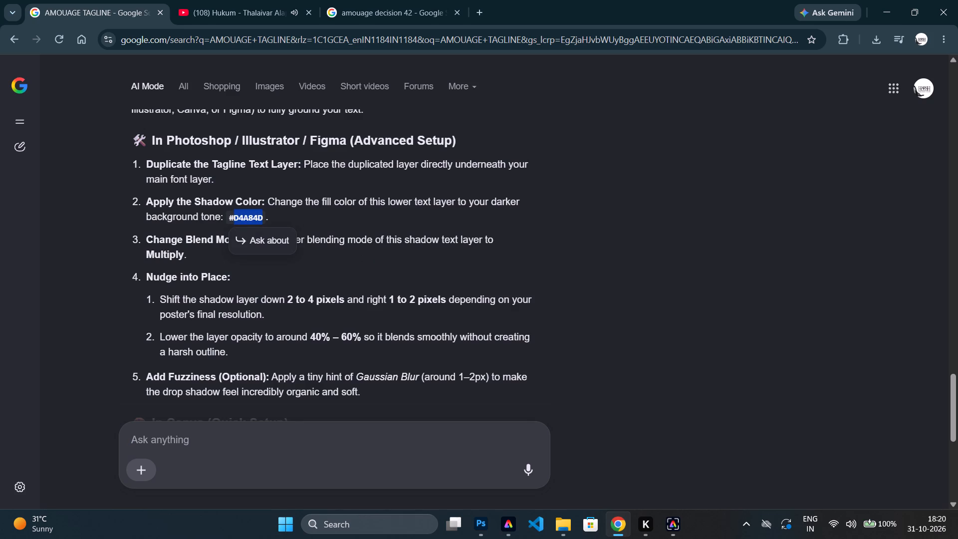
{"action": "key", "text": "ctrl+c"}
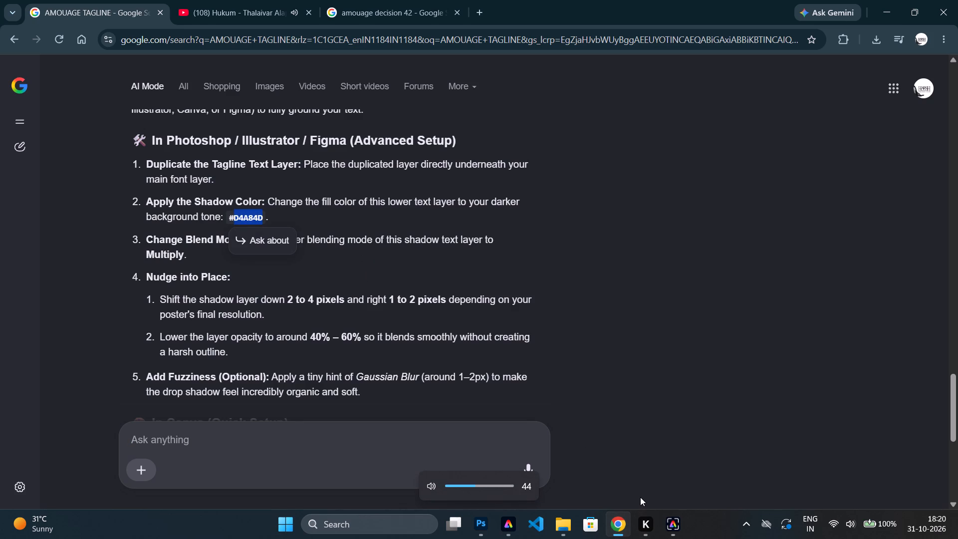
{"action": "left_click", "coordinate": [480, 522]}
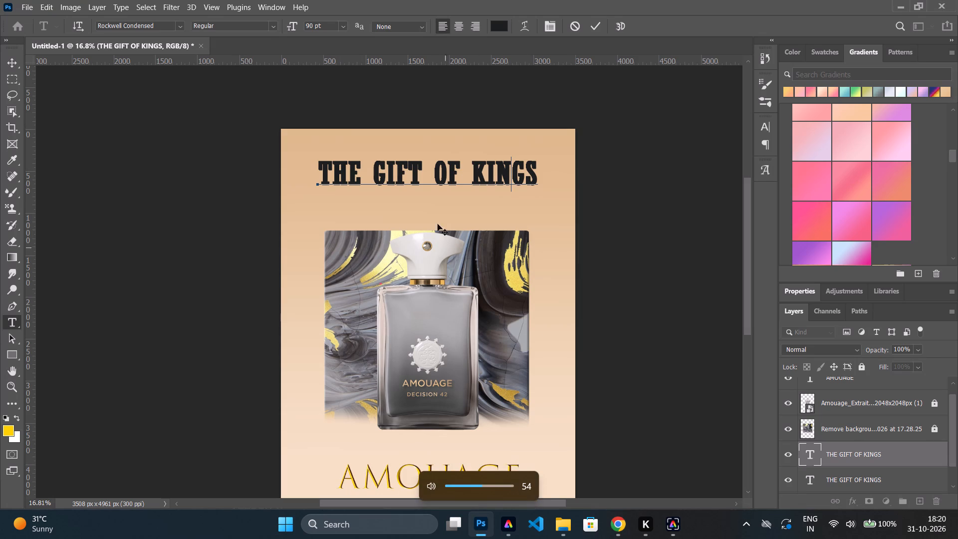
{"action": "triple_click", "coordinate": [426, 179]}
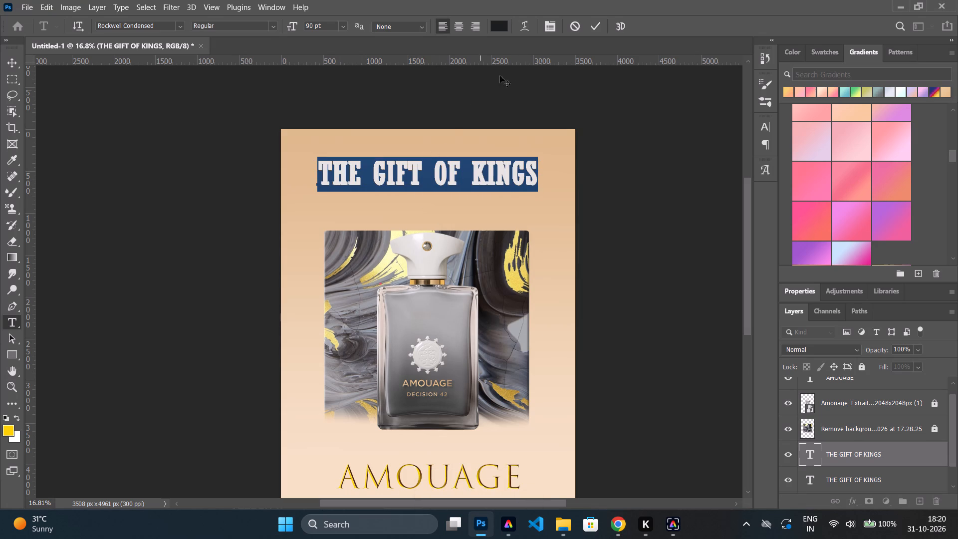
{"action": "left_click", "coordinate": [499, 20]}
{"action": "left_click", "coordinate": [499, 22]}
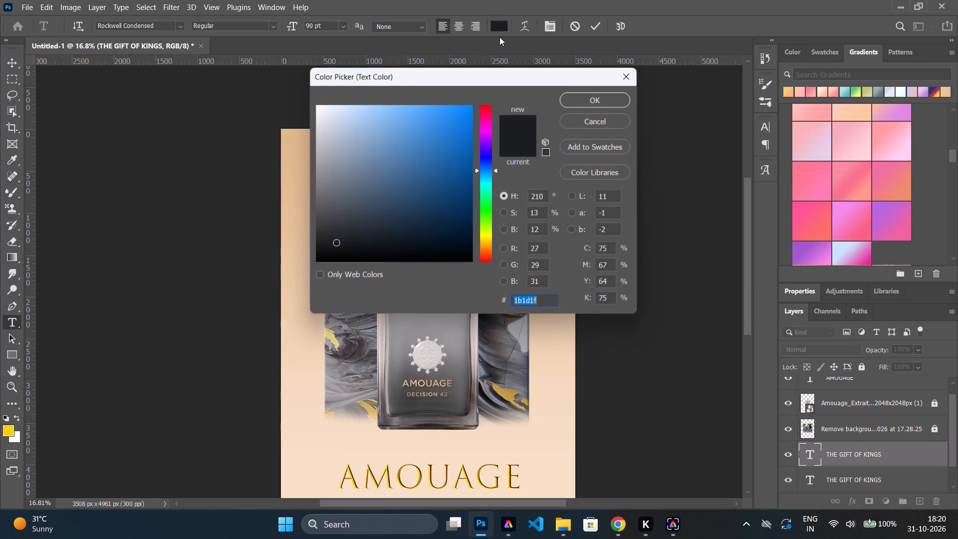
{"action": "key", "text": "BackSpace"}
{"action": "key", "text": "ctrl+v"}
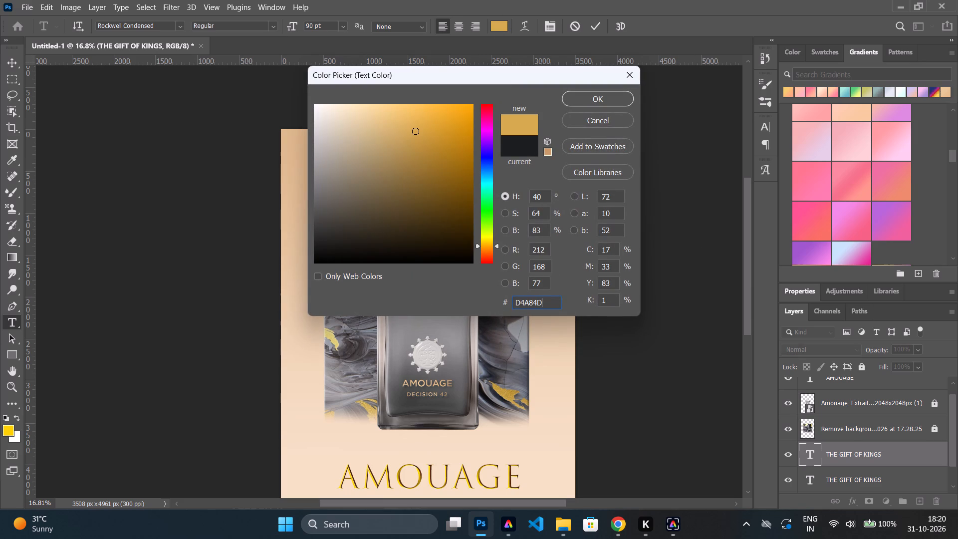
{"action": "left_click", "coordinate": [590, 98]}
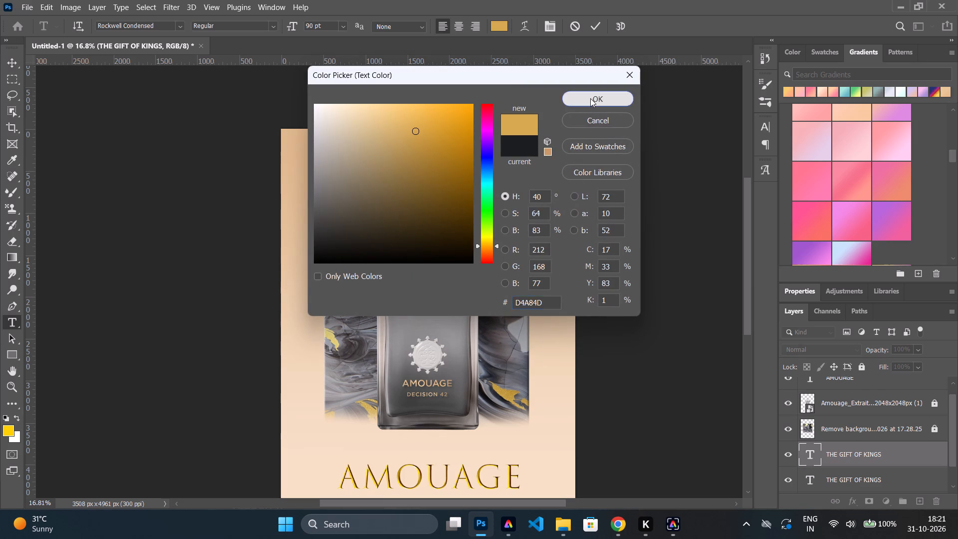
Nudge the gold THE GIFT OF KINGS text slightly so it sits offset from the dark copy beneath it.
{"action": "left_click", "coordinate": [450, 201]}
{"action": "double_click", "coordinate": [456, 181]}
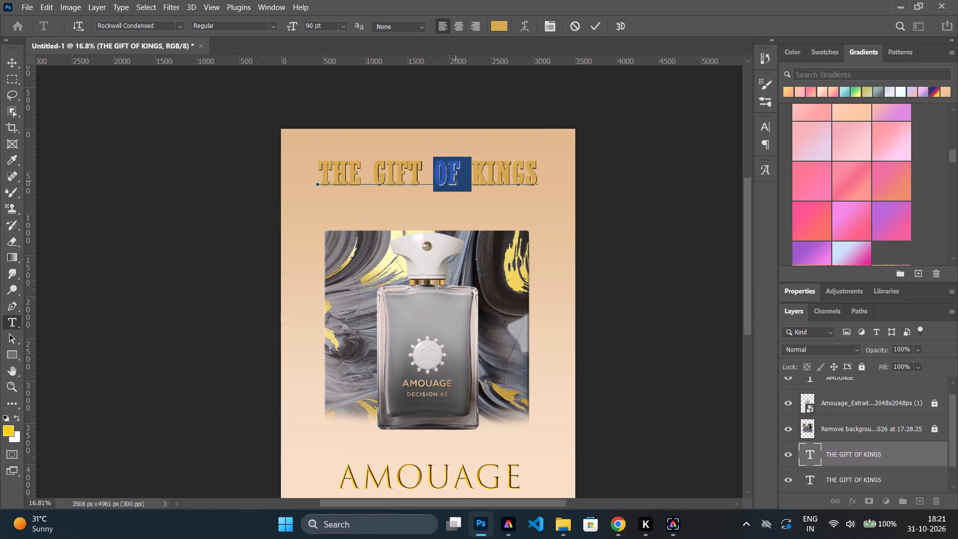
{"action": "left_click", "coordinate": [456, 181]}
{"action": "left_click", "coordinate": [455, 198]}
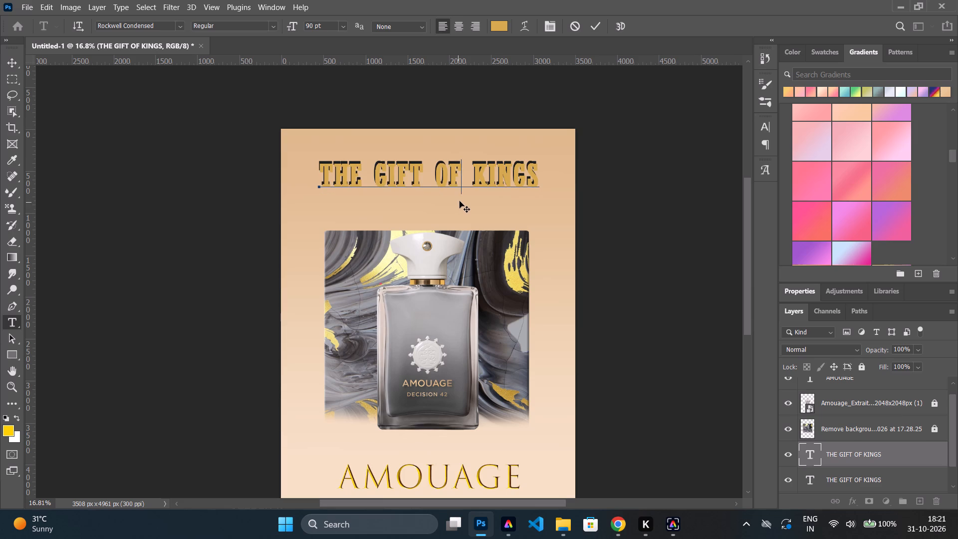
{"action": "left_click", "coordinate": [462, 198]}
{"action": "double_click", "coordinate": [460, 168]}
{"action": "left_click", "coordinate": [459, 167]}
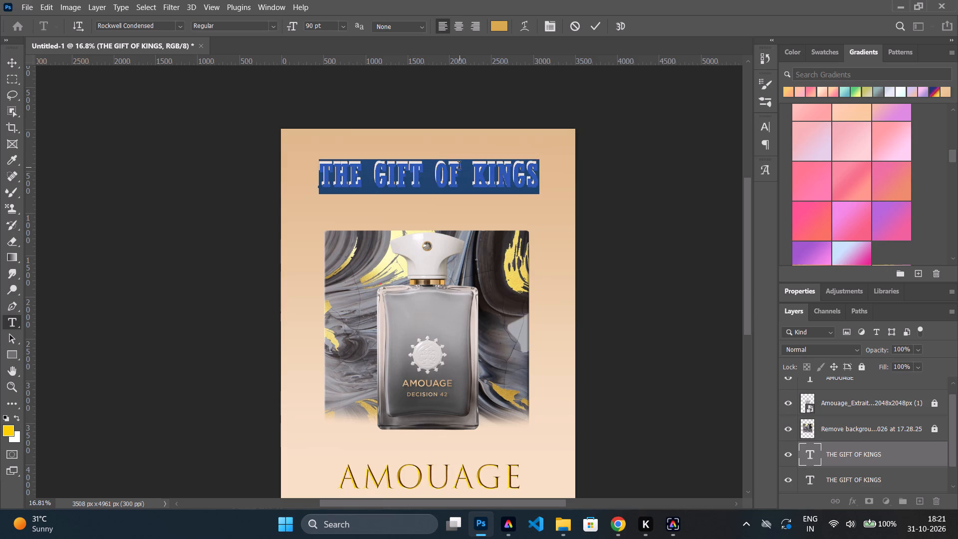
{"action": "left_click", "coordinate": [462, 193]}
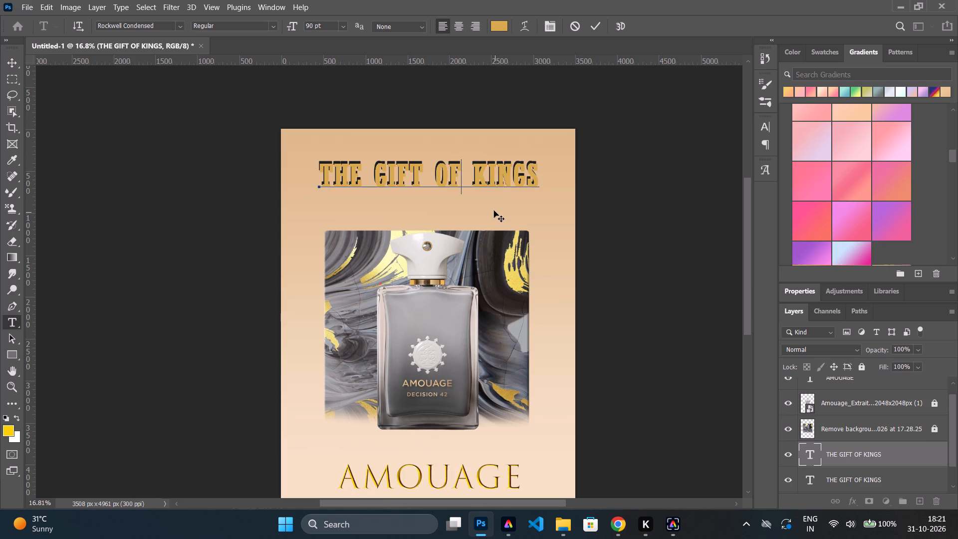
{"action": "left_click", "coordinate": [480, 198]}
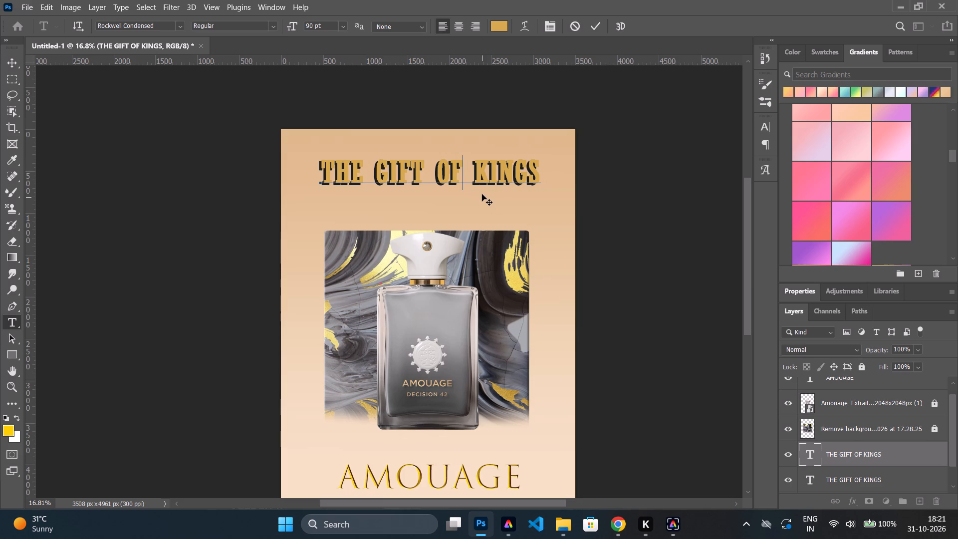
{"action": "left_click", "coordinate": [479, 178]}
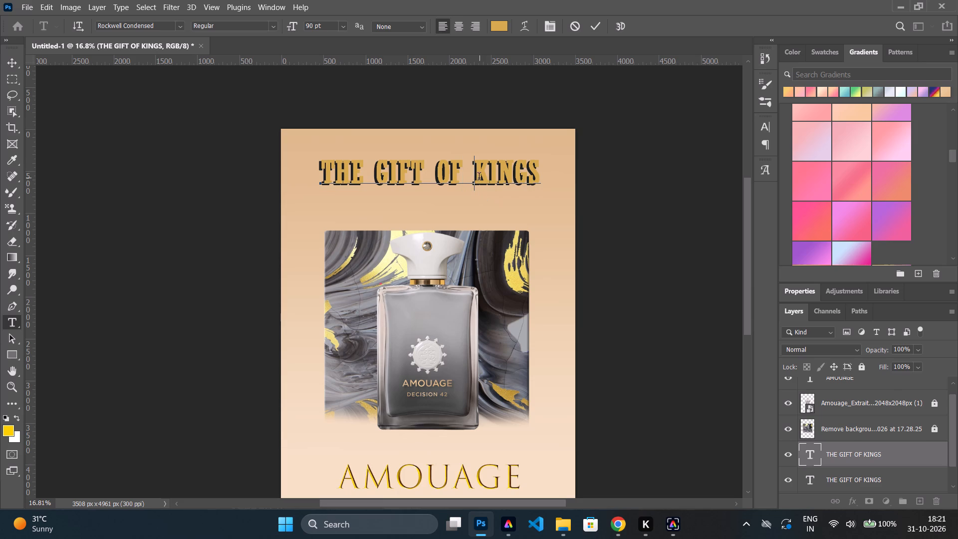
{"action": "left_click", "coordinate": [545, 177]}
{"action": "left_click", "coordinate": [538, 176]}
Move the gold THE GIFT OF KINGS text down and slightly right, separating it from the dark copy above the bottle image.
{"action": "left_click", "coordinate": [823, 431]}
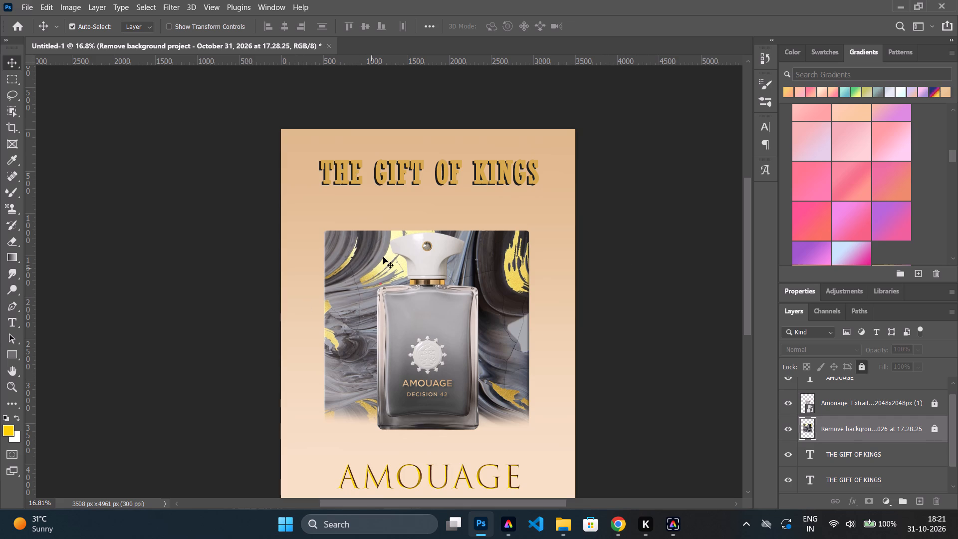
{"action": "left_click", "coordinate": [402, 170]}
{"action": "triple_click", "coordinate": [402, 170]}
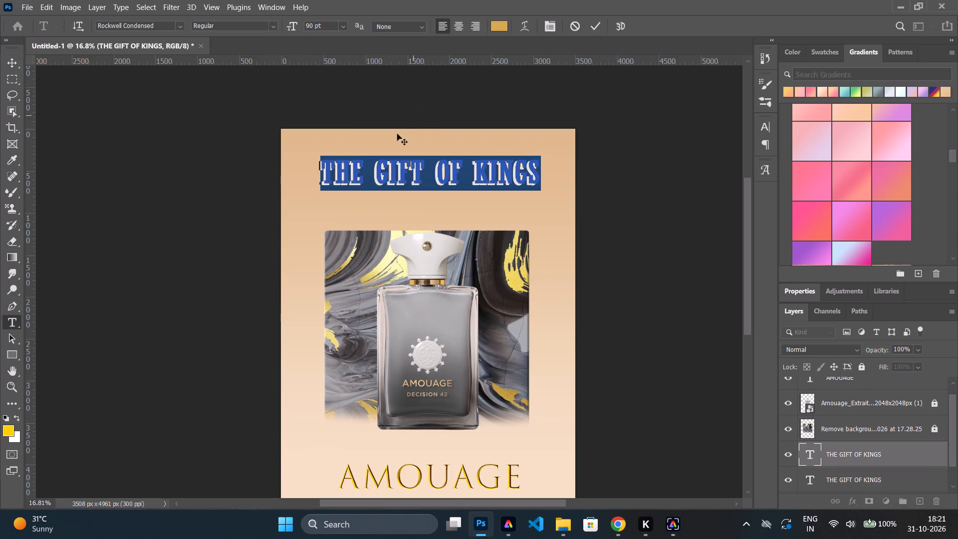
{"action": "left_click", "coordinate": [837, 486]}
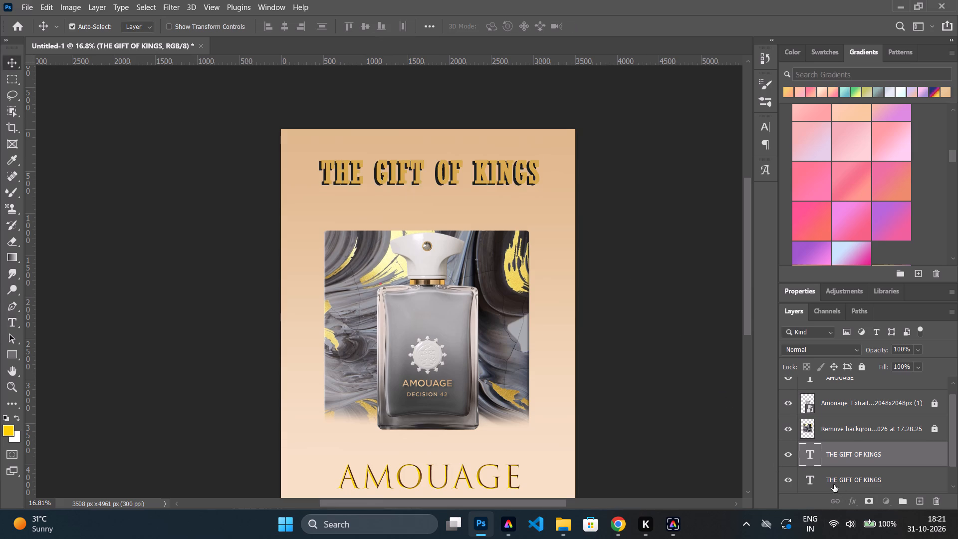
{"action": "left_click", "coordinate": [828, 478]}
{"action": "left_click_drag", "start_coordinate": [450, 179], "coordinate": [455, 199]}
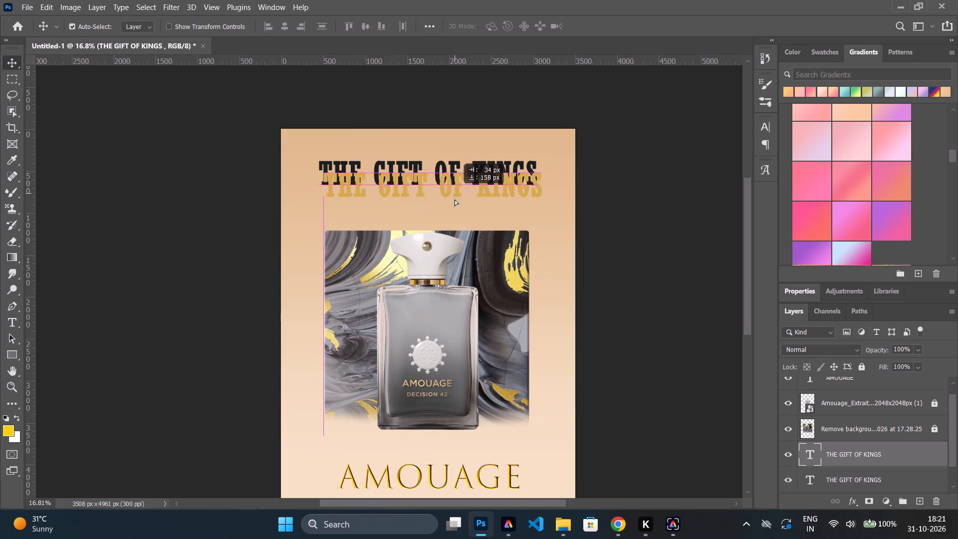
{"action": "left_click_drag", "start_coordinate": [455, 199], "coordinate": [455, 208]}
Copy the hex colour code of the dark, lower-layer THE GIFT OF KINGS text.
{"action": "double_click", "coordinate": [456, 168]}
{"action": "left_click", "coordinate": [456, 167]}
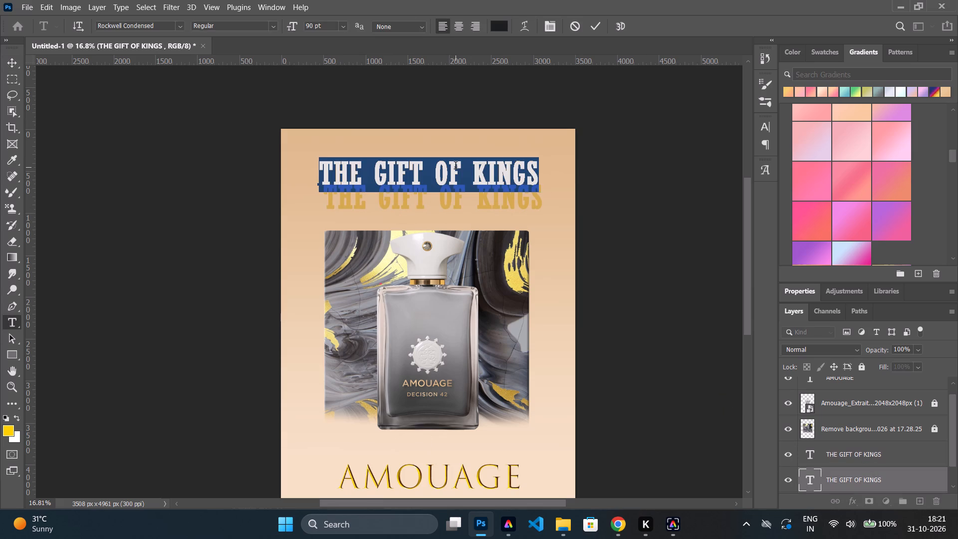
{"action": "left_click", "coordinate": [494, 25]}
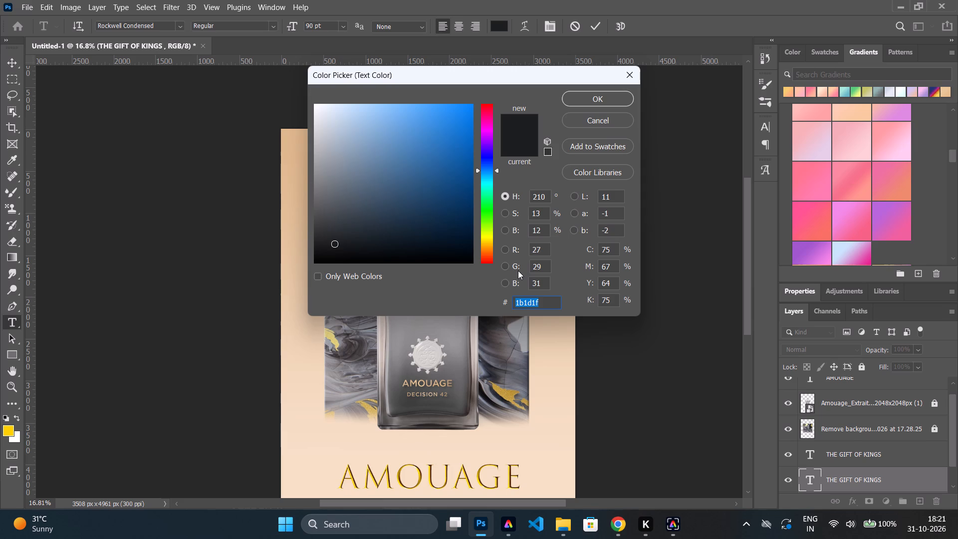
{"action": "key", "text": "ctrl+c"}
{"action": "left_click", "coordinate": [625, 81]}
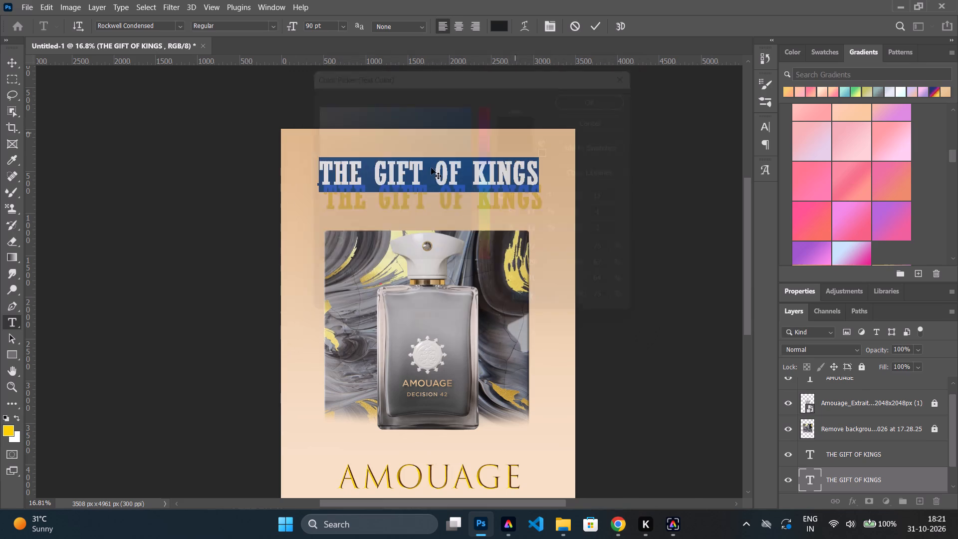
Set the colour of the gold, upper-layer THE GIFT OF KINGS text to 1b1d1f.
{"action": "triple_click", "coordinate": [394, 205]}
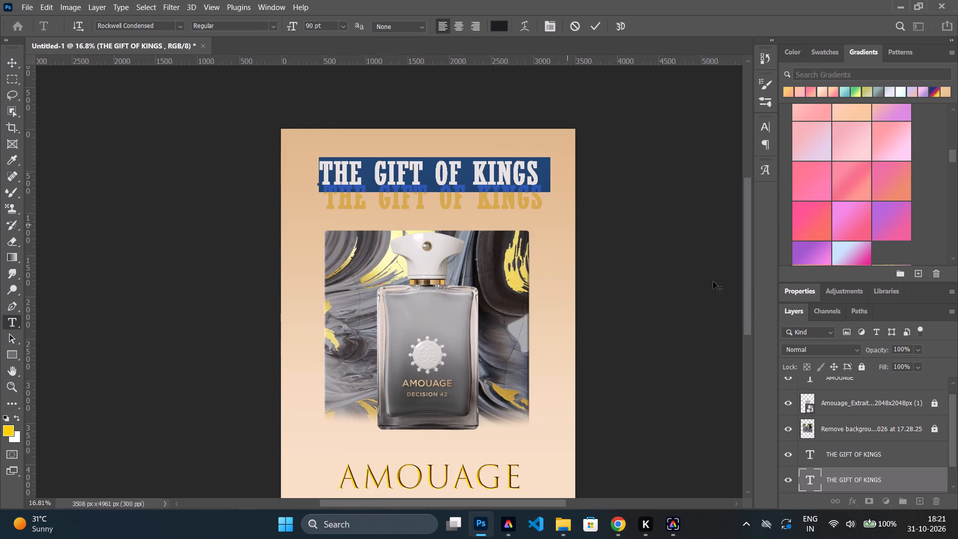
{"action": "left_click", "coordinate": [843, 458]}
{"action": "triple_click", "coordinate": [441, 204]}
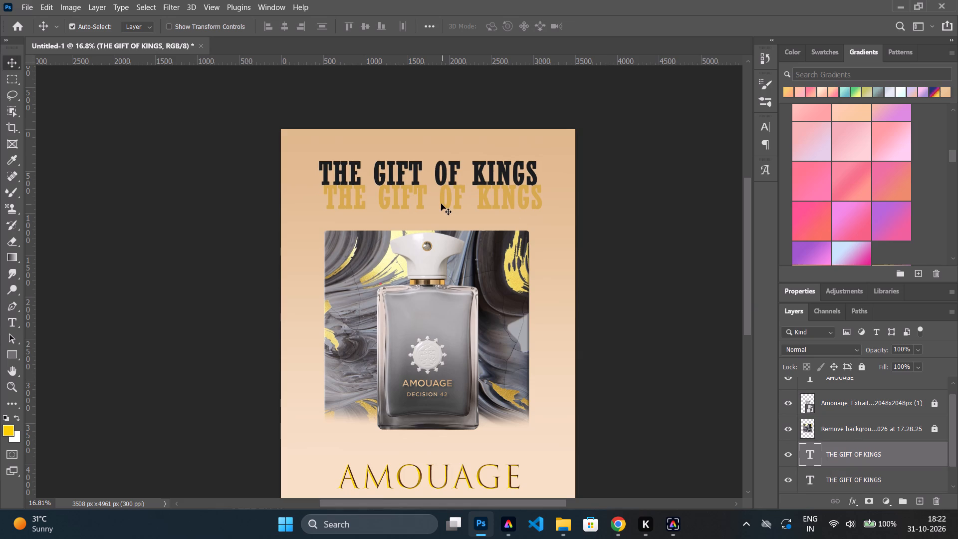
{"action": "left_click", "coordinate": [499, 23]}
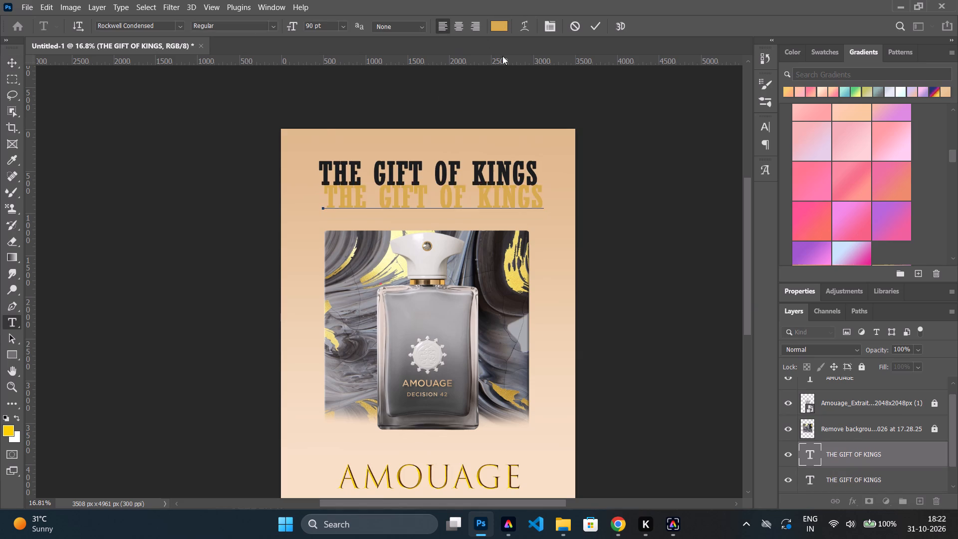
{"action": "key", "text": "BackSpace"}
{"action": "key", "text": "ctrl+v"}
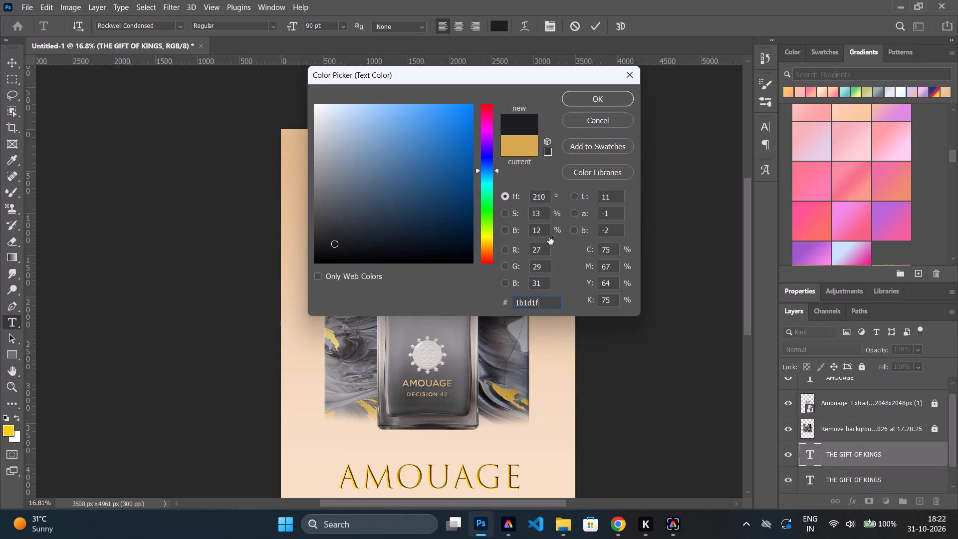
{"action": "key", "text": "Return"}
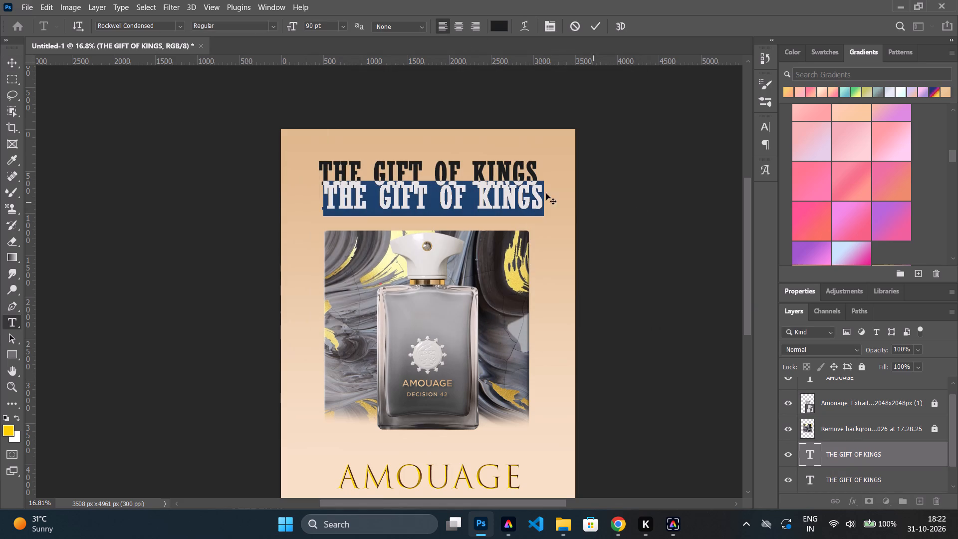
Select the dark, lower-layer THE GIFT OF KINGS text, and copy the shadow colour code D4A84D from the AI answer in Chrome.
{"action": "left_click", "coordinate": [455, 164]}
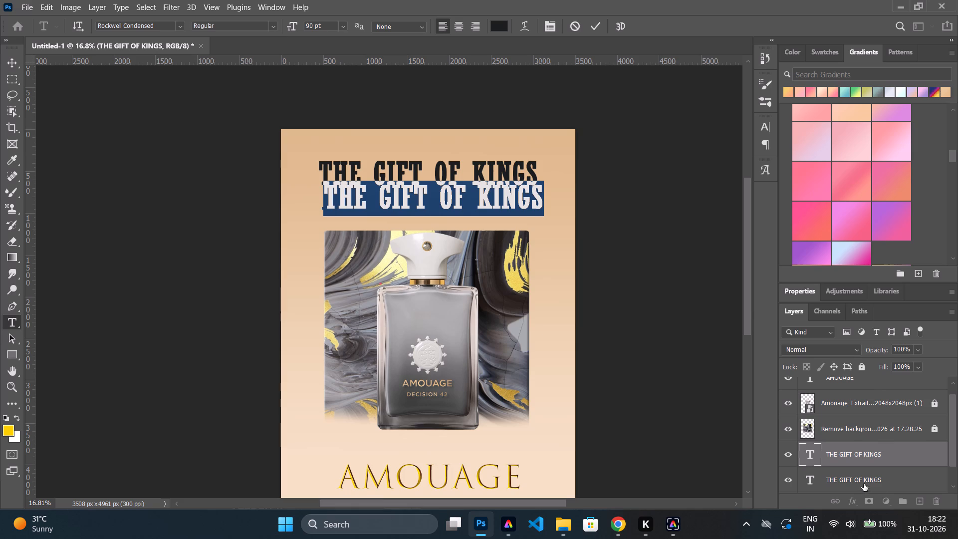
{"action": "left_click", "coordinate": [864, 484]}
{"action": "triple_click", "coordinate": [492, 165]}
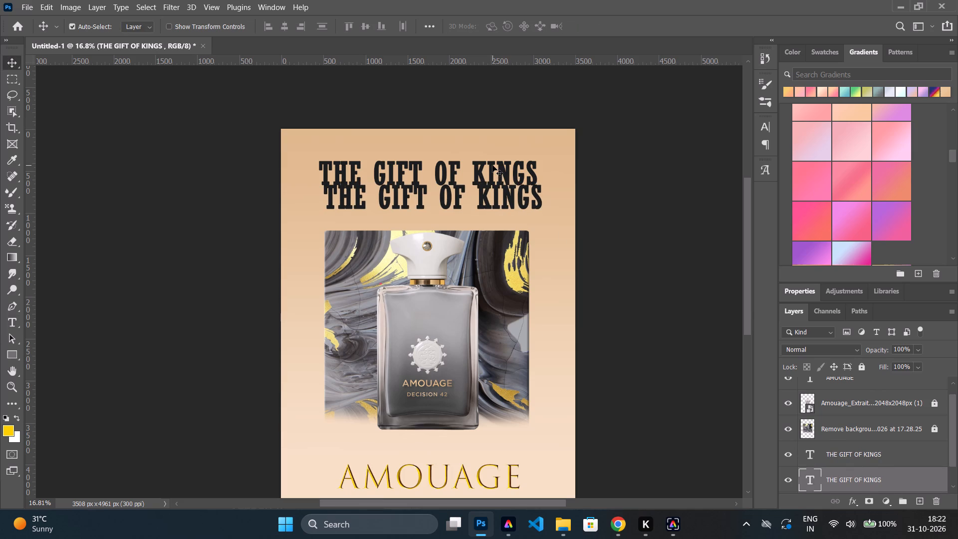
{"action": "left_click", "coordinate": [610, 521]}
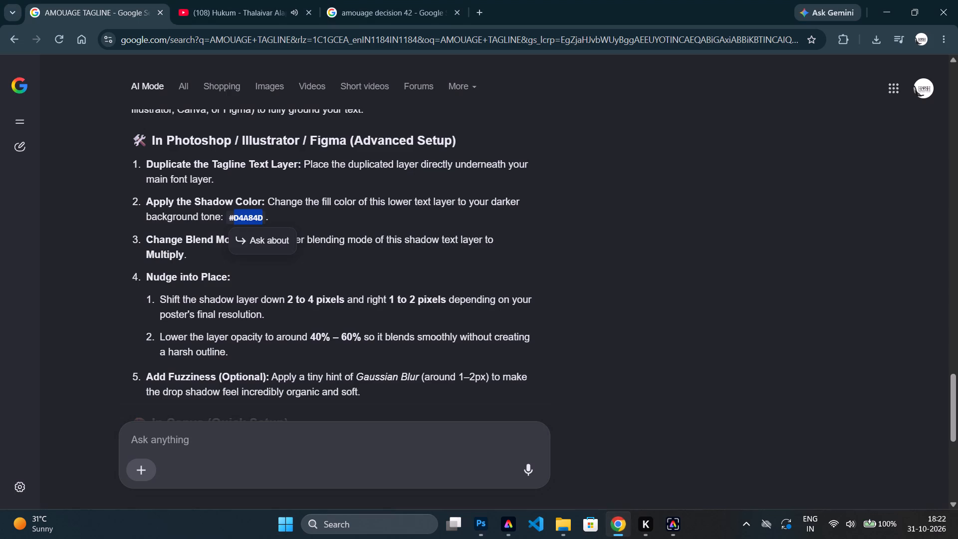
{"action": "triple_click", "coordinate": [249, 217]}
{"action": "key", "text": "ctrl+c"}
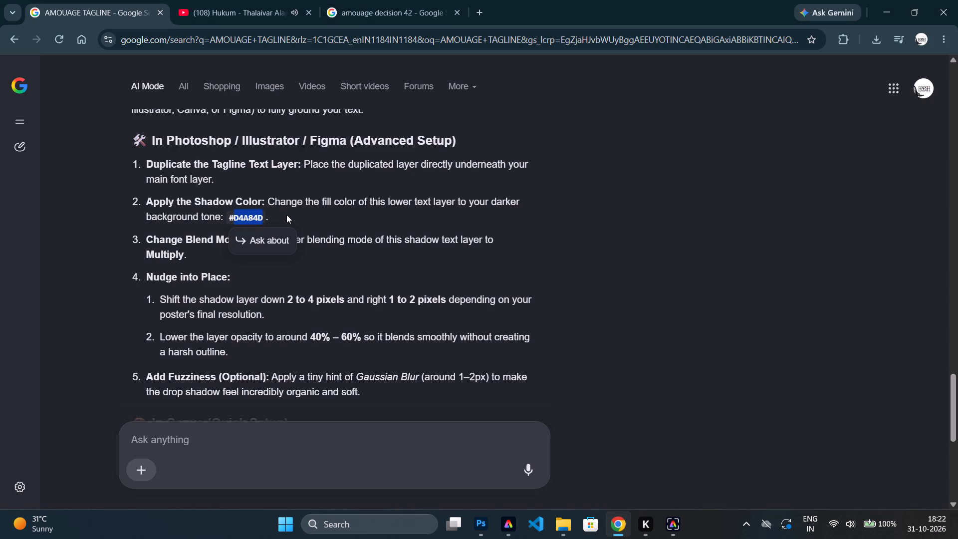
{"action": "left_click", "coordinate": [327, 283]}
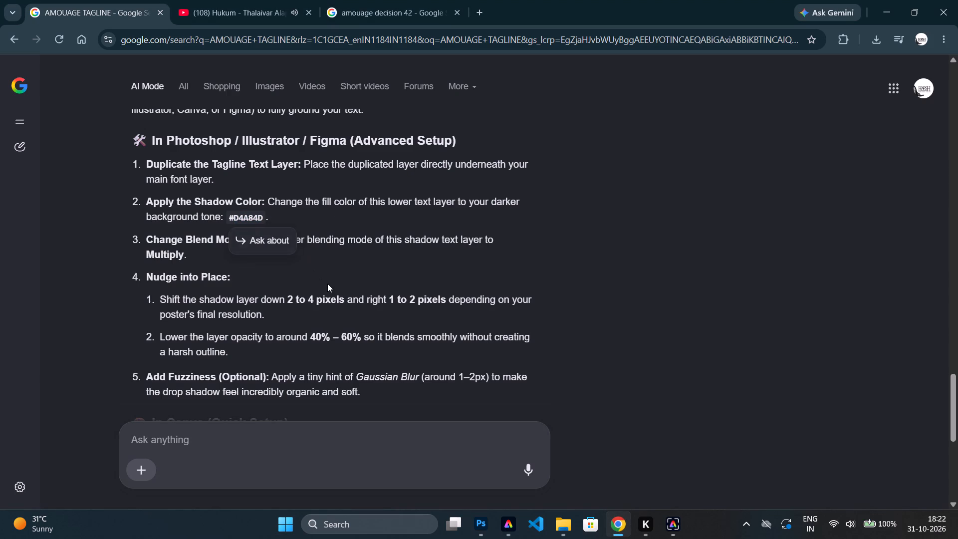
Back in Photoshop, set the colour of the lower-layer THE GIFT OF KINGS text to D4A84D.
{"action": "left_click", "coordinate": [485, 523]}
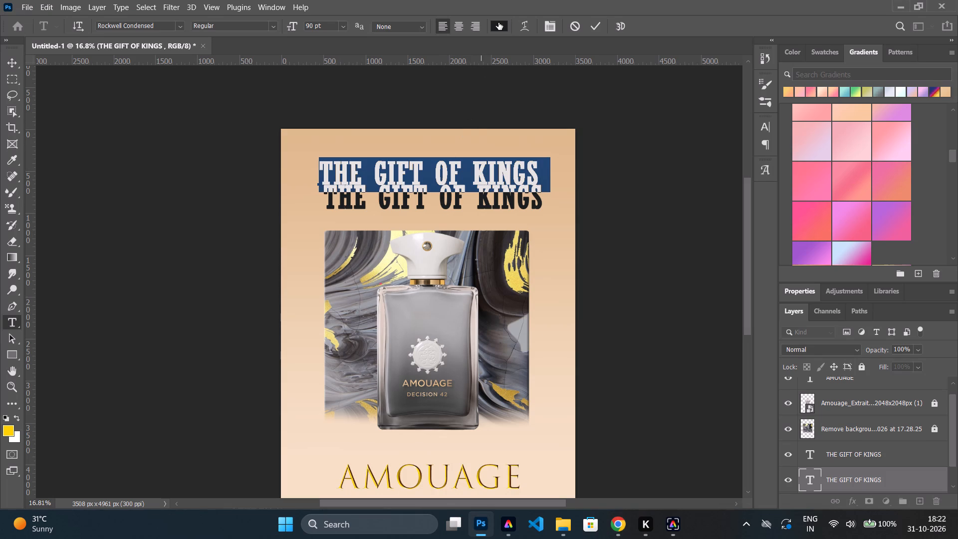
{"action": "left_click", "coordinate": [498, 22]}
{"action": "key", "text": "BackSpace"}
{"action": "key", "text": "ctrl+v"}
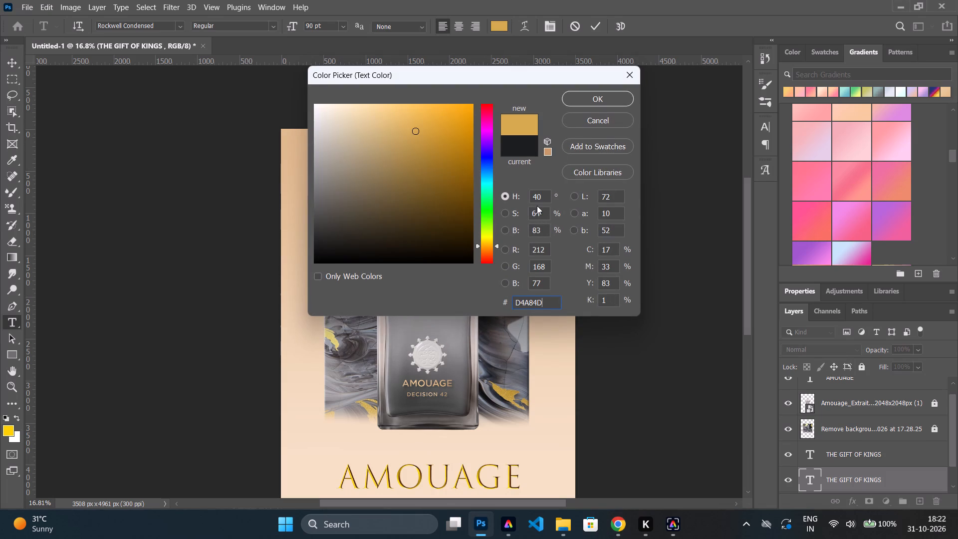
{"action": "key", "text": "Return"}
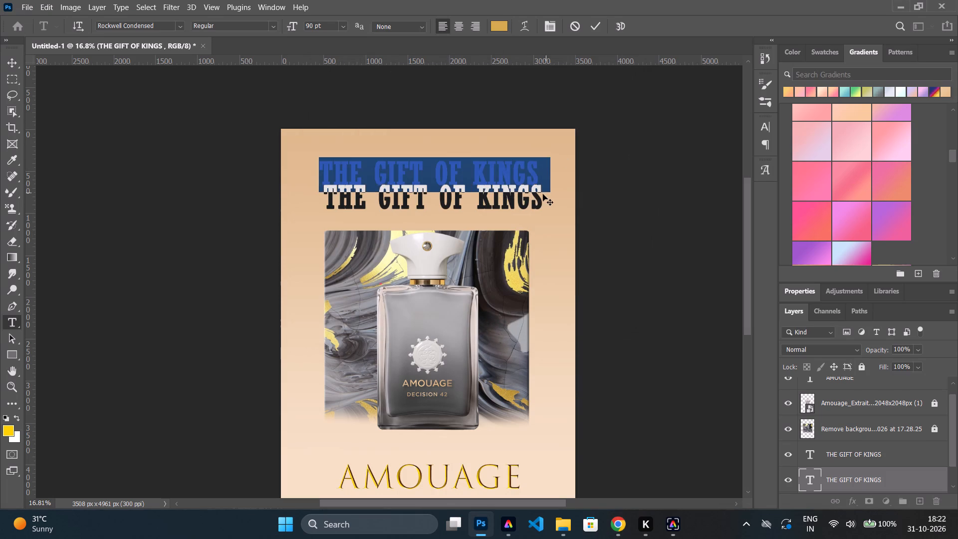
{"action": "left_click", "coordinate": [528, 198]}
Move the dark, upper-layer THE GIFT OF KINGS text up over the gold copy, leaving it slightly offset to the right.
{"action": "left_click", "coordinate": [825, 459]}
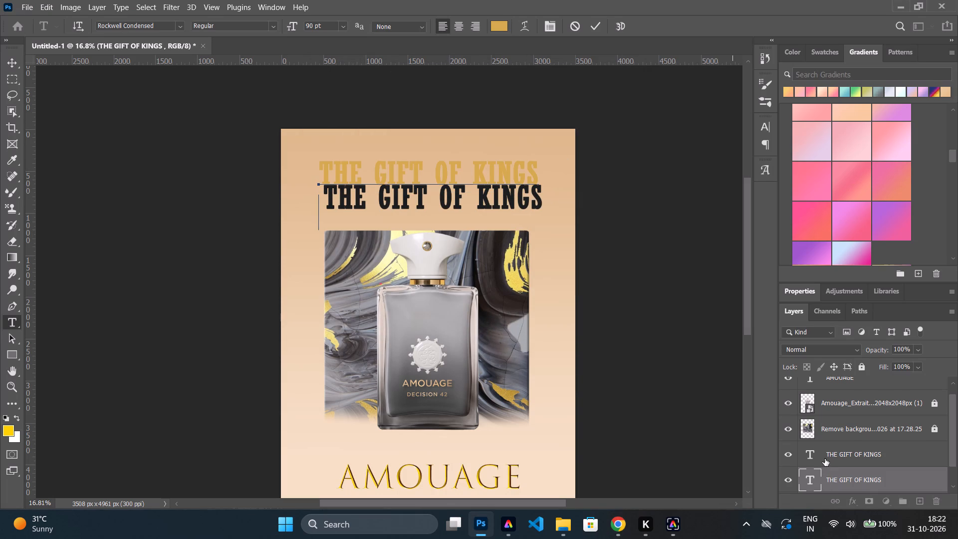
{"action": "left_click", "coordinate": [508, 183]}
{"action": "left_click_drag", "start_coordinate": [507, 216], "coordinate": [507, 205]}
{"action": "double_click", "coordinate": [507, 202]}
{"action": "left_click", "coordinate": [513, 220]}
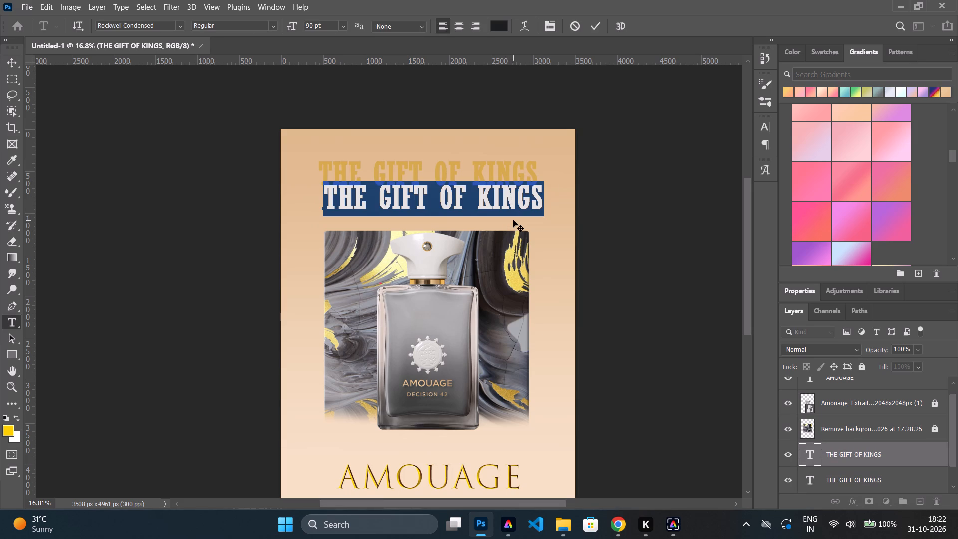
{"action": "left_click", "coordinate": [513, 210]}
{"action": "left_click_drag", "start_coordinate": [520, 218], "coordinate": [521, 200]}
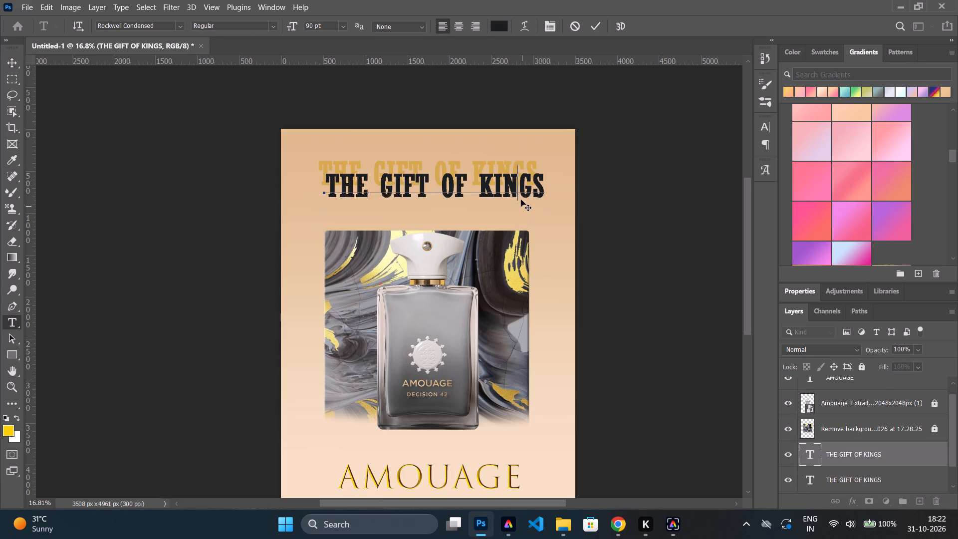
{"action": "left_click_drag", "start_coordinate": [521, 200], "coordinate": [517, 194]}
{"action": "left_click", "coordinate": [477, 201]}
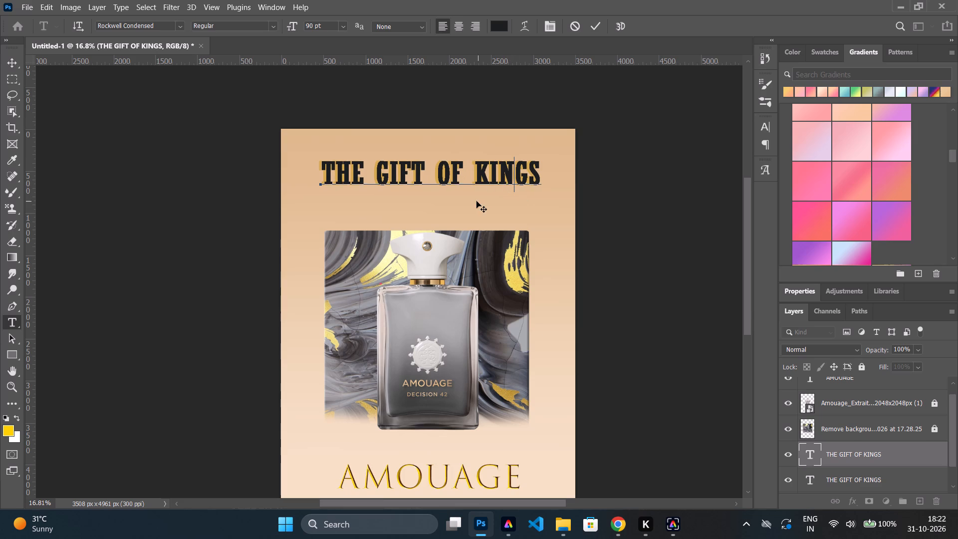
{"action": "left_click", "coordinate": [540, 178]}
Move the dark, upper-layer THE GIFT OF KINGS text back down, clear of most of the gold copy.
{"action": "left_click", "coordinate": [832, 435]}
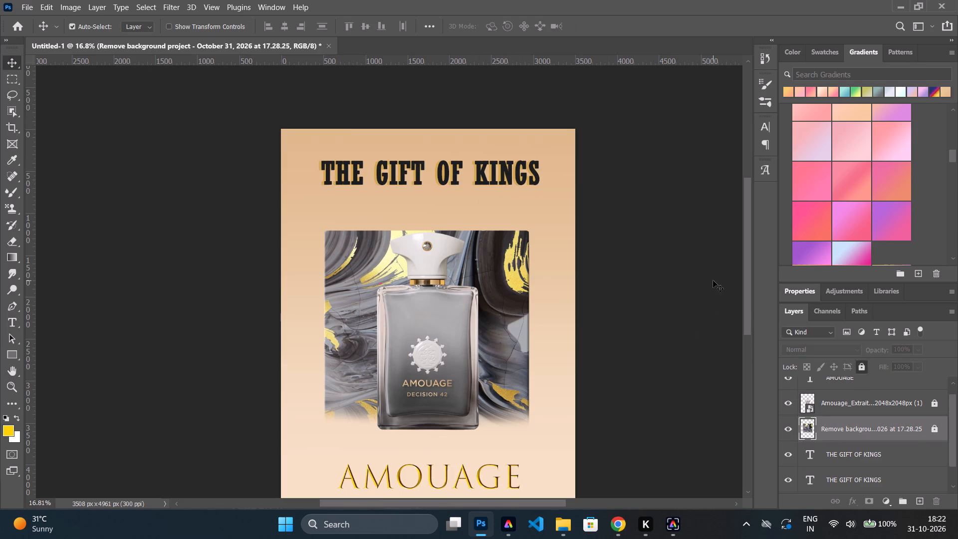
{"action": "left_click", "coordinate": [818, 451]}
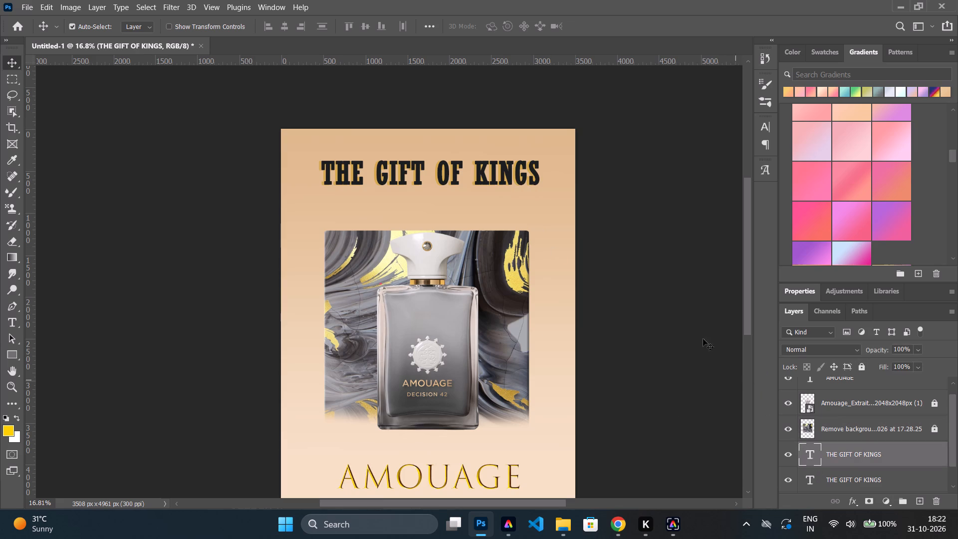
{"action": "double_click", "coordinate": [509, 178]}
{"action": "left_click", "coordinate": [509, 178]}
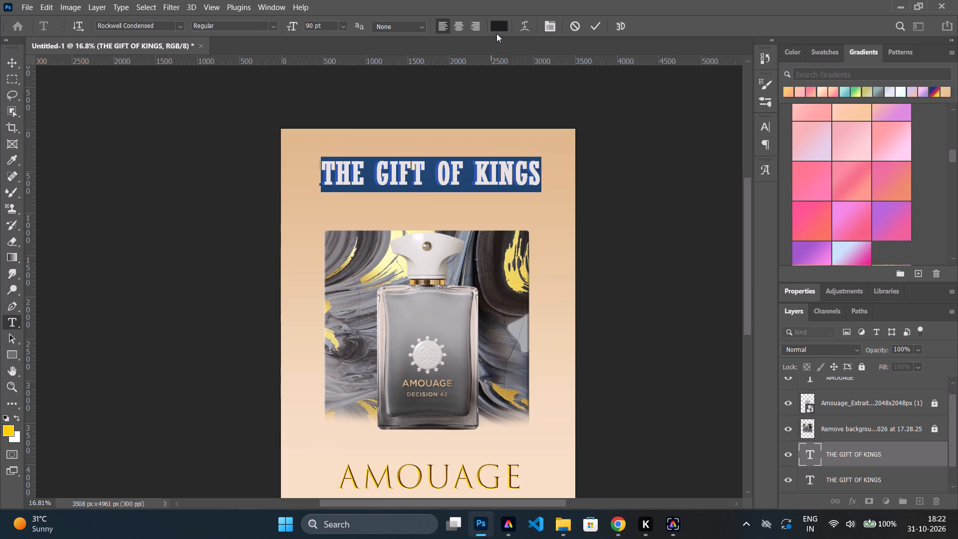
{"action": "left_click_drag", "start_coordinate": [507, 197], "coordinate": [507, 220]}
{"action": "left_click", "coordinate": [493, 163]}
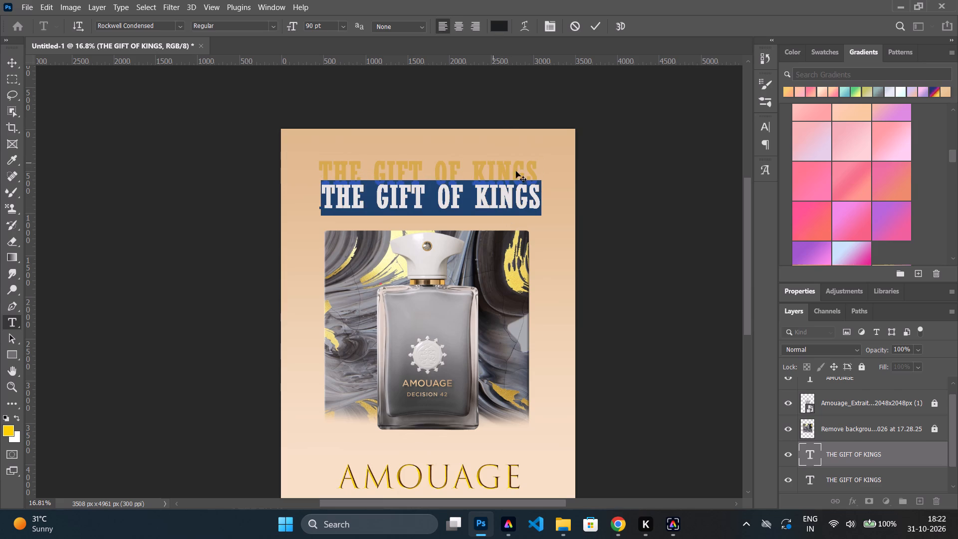
Change the gold, lower-layer THE GIFT OF KINGS text to the near-black colour 21201d.
{"action": "left_click", "coordinate": [868, 474]}
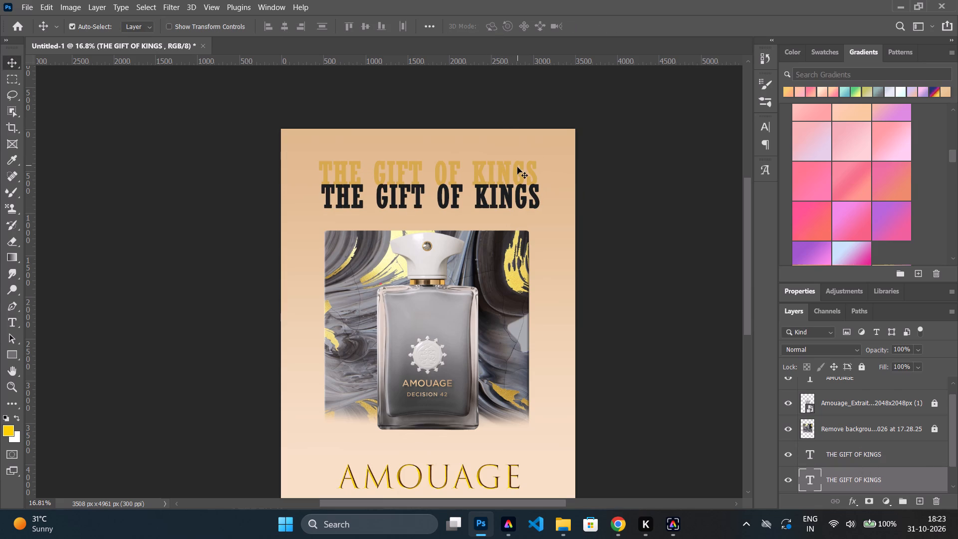
{"action": "triple_click", "coordinate": [515, 171]}
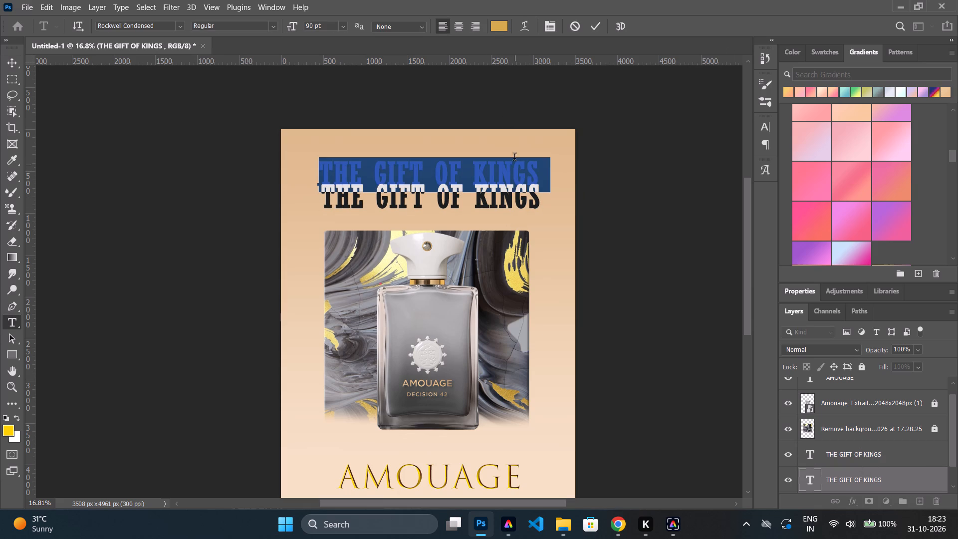
{"action": "left_click", "coordinate": [494, 27]}
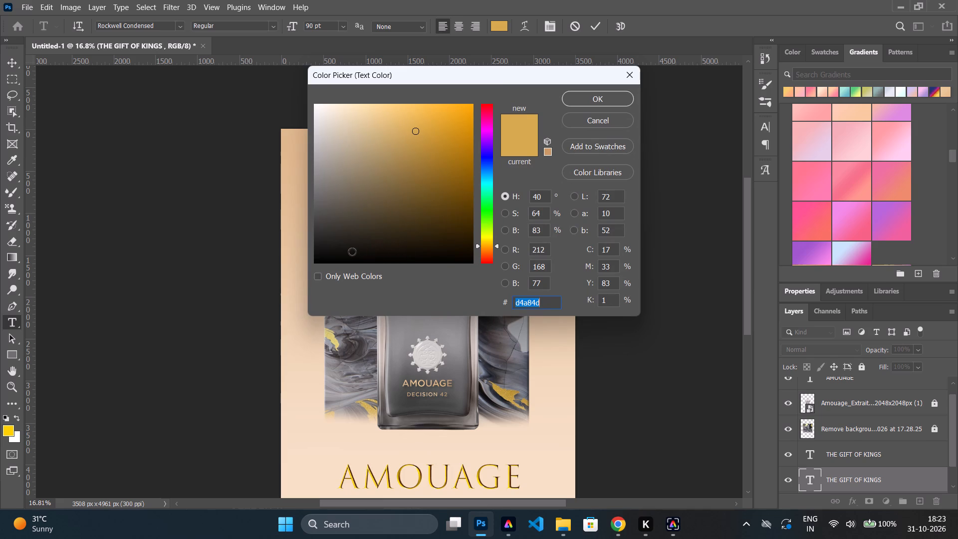
{"action": "left_click_drag", "start_coordinate": [352, 252], "coordinate": [345, 252]}
{"action": "left_click_drag", "start_coordinate": [339, 246], "coordinate": [338, 244]}
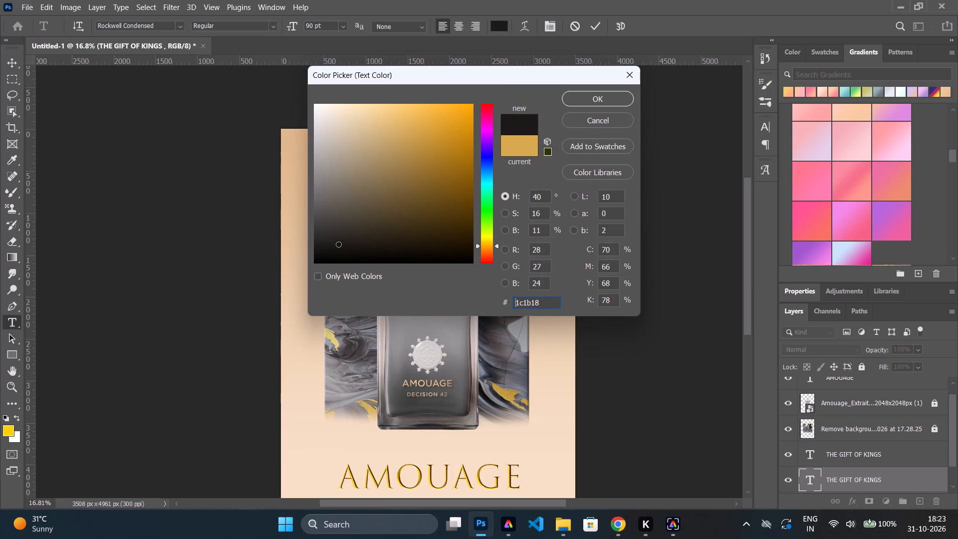
{"action": "left_click_drag", "start_coordinate": [338, 244], "coordinate": [334, 242]}
{"action": "left_click", "coordinate": [574, 99]}
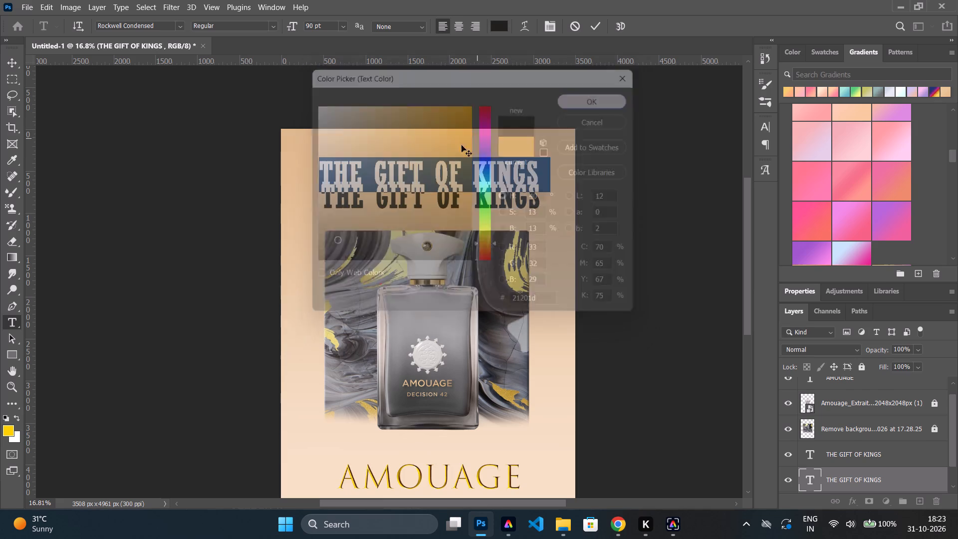
{"action": "triple_click", "coordinate": [413, 205]}
{"action": "left_click", "coordinate": [427, 200]}
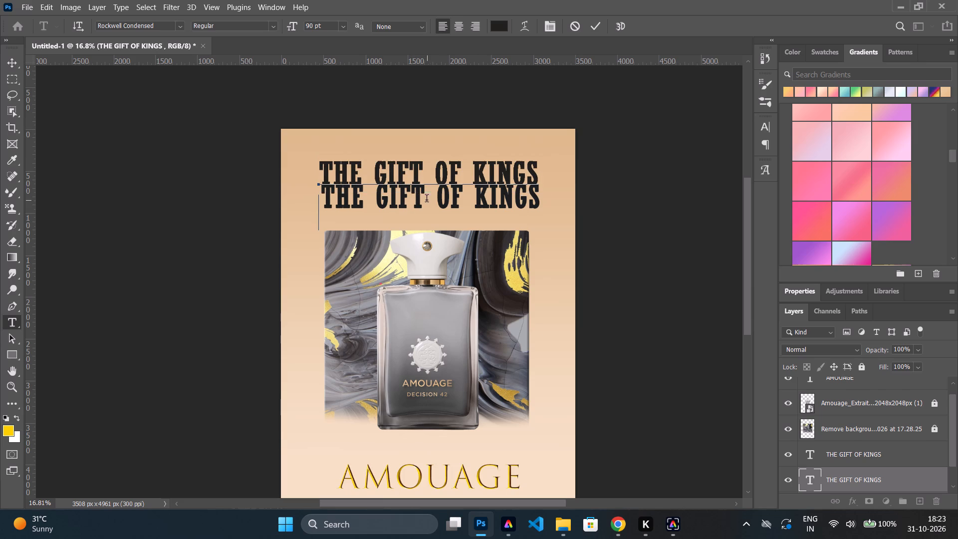
Set the colour of the upper-layer THE GIFT OF KINGS text to D4A84D.
{"action": "left_click", "coordinate": [818, 454]}
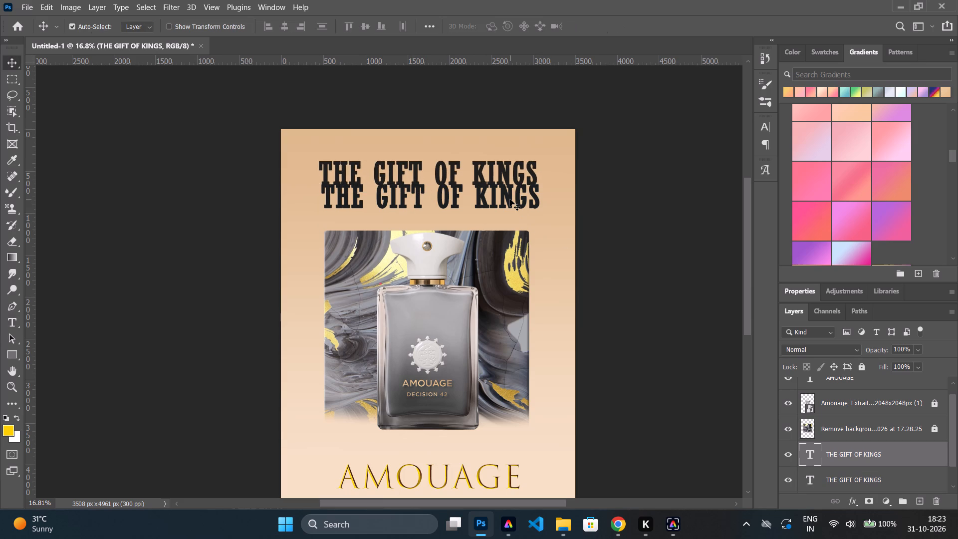
{"action": "triple_click", "coordinate": [510, 199]}
{"action": "left_click", "coordinate": [494, 29]}
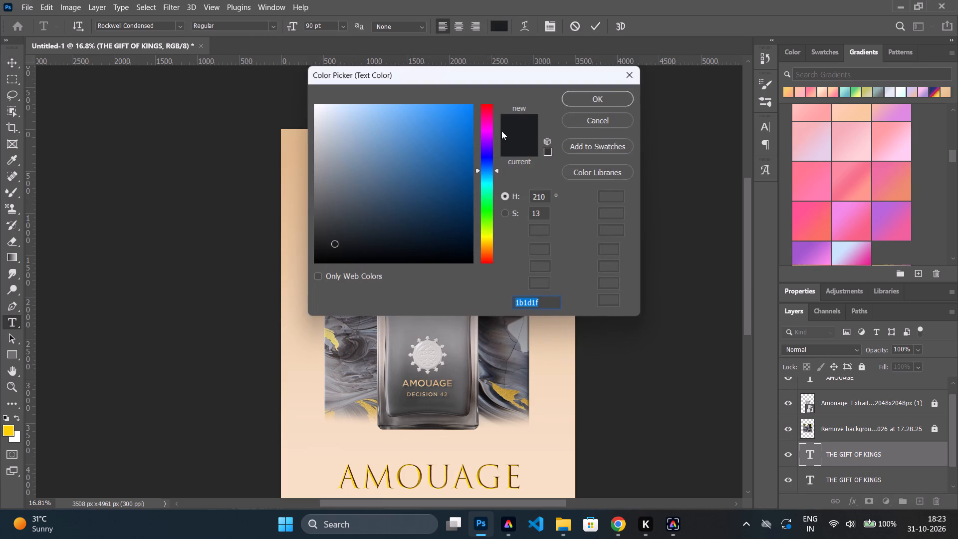
{"action": "key", "text": "ctrl+v"}
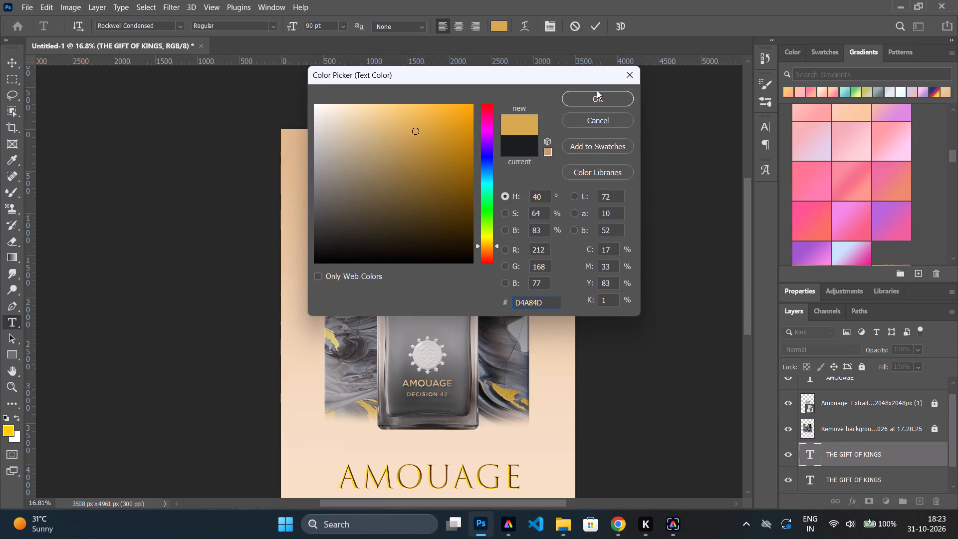
{"action": "left_click", "coordinate": [594, 97]}
{"action": "left_click", "coordinate": [484, 215]}
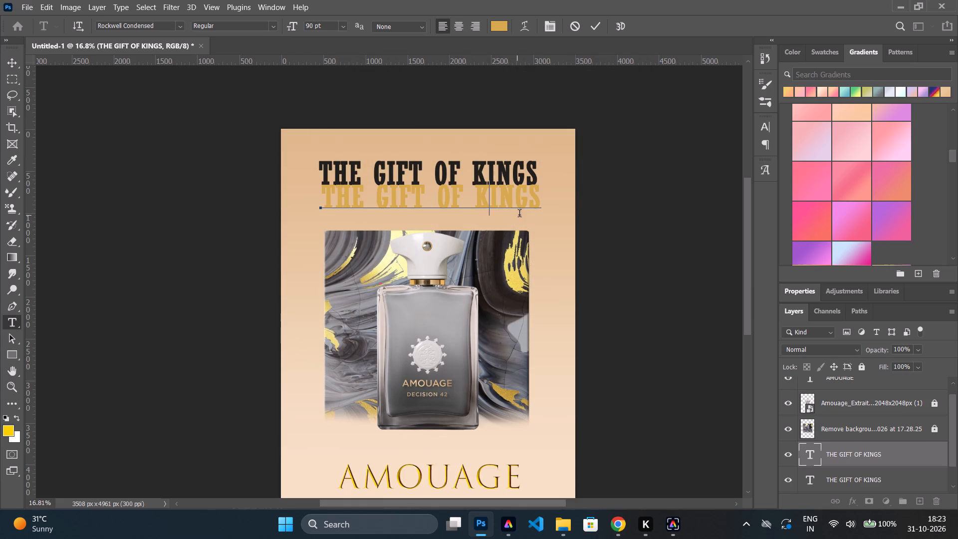
Move the gold THE GIFT OF KINGS text up onto the dark copy, leaving a slight offset as a shadow.
{"action": "left_click", "coordinate": [541, 207]}
{"action": "left_click_drag", "start_coordinate": [535, 221], "coordinate": [535, 197]}
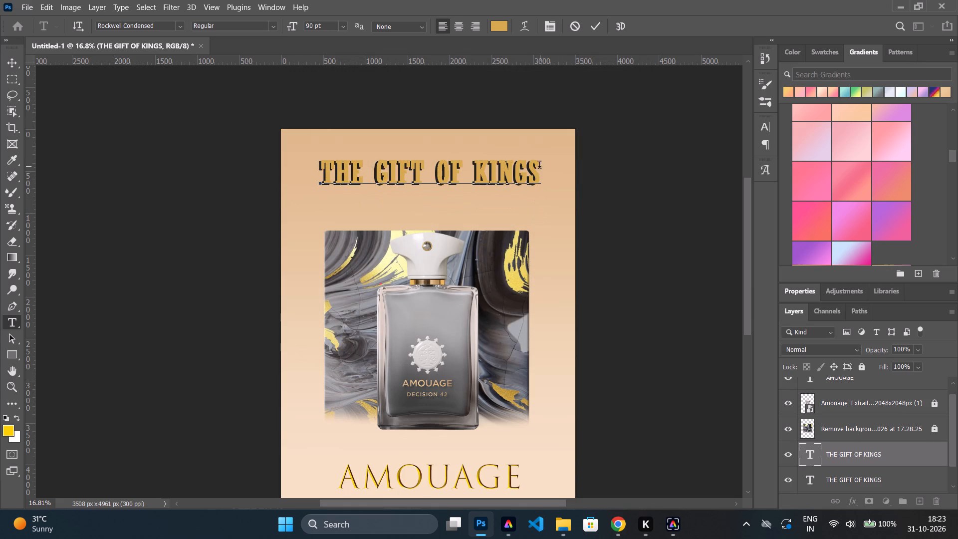
Nudge the gold THE GIFT OF KINGS text slightly right and down to adjust its offset from the dark copy.
{"action": "left_click", "coordinate": [836, 472]}
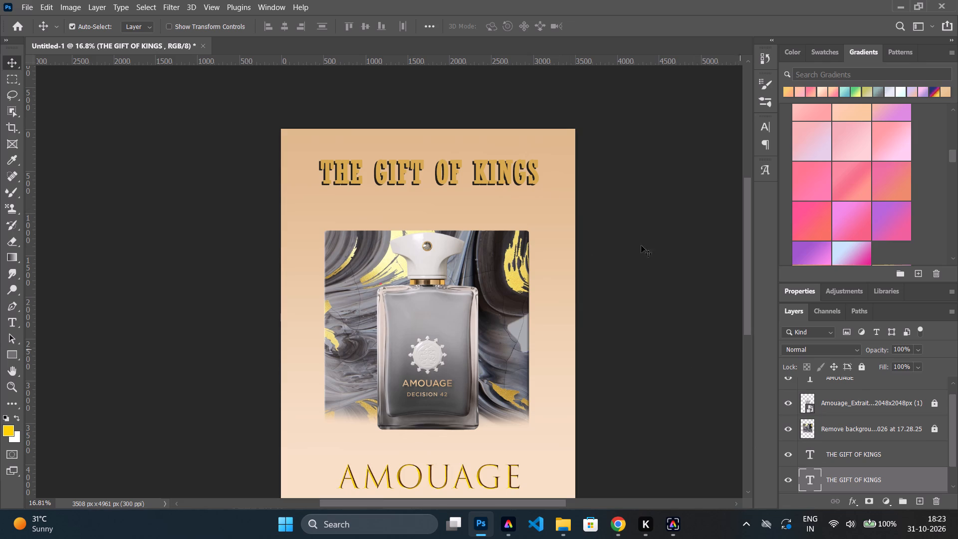
{"action": "triple_click", "coordinate": [520, 178]}
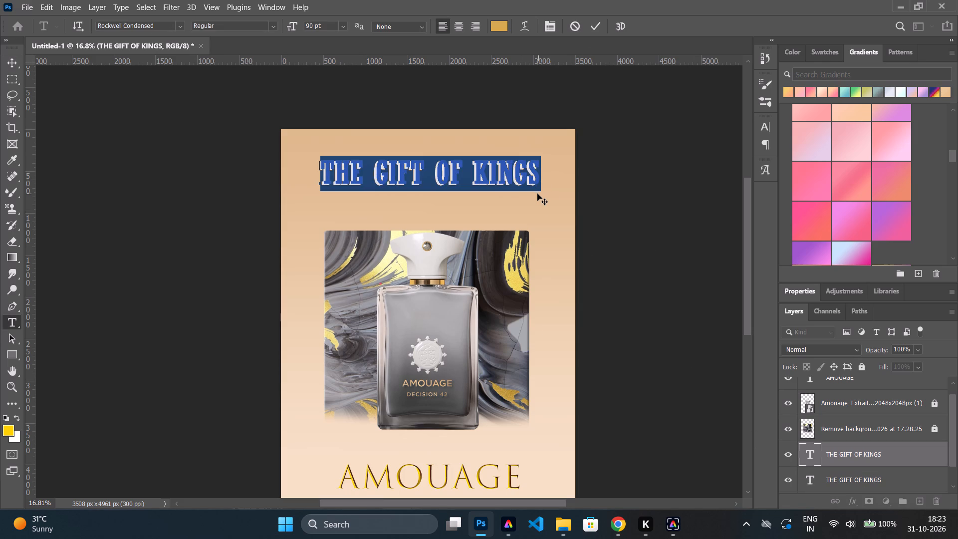
{"action": "left_click", "coordinate": [536, 195]}
{"action": "left_click", "coordinate": [538, 185]}
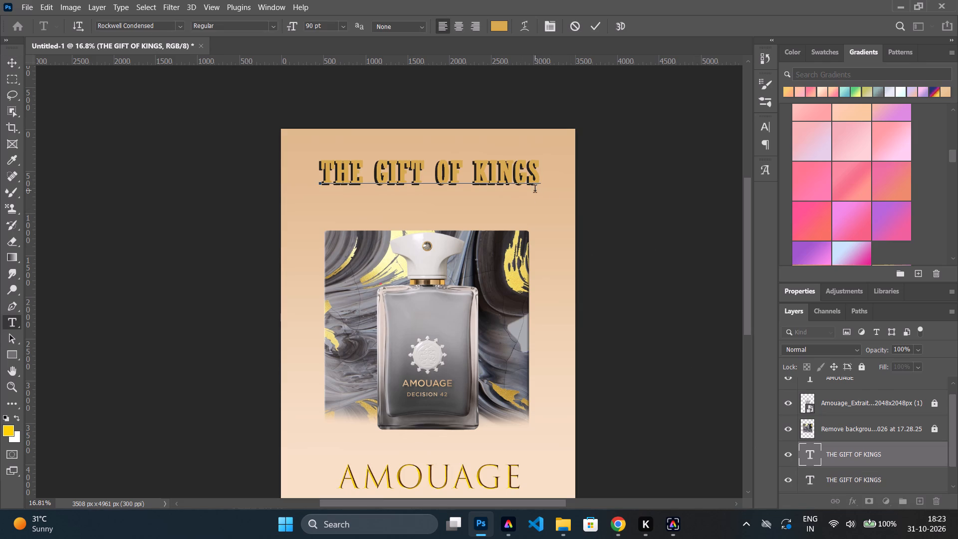
{"action": "left_click", "coordinate": [535, 192]}
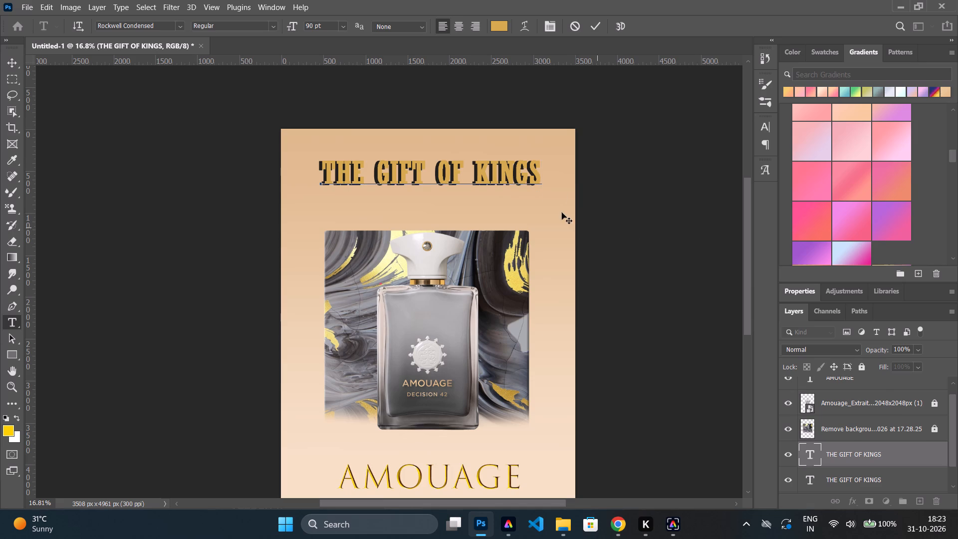
{"action": "left_click", "coordinate": [539, 189]}
{"action": "left_click", "coordinate": [536, 192]}
Open the gold upper-layer THE GIFT OF KINGS text for editing and display its character settings.
{"action": "left_click", "coordinate": [843, 479]}
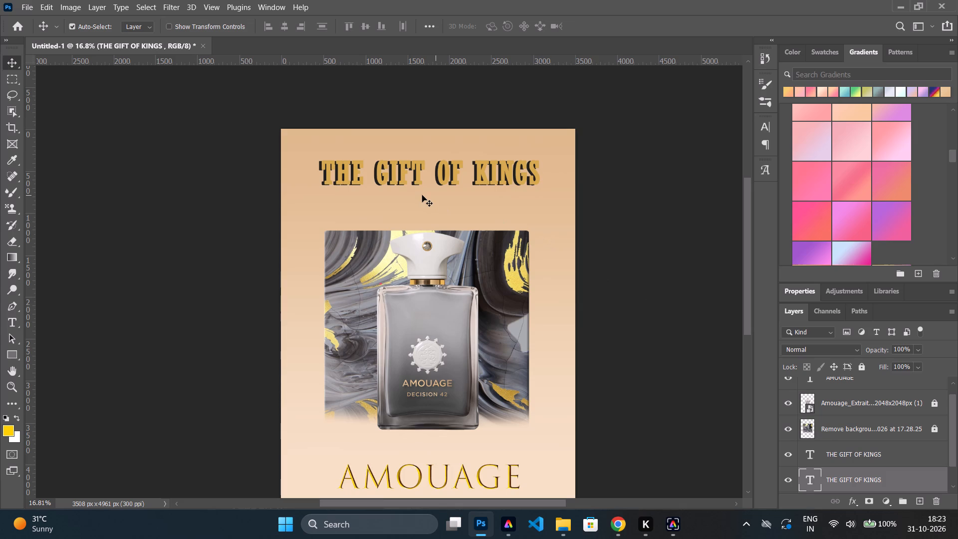
{"action": "scroll", "coordinate": [422, 195], "scroll_direction": "down", "scroll_amount": 1}
{"action": "scroll", "coordinate": [422, 195], "scroll_direction": "up", "scroll_amount": 1}
{"action": "left_click", "coordinate": [824, 458]}
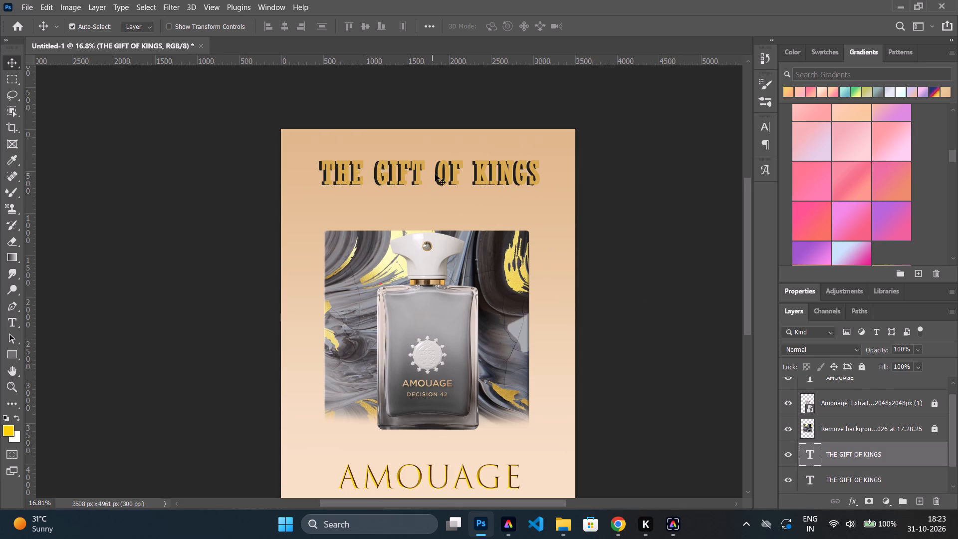
{"action": "double_click", "coordinate": [446, 173]}
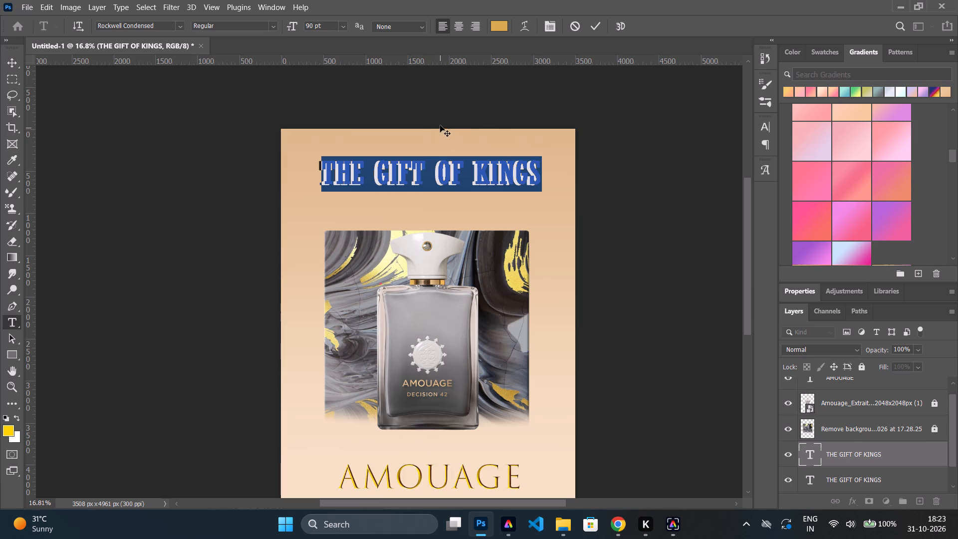
{"action": "key", "text": "ctrl+t"}
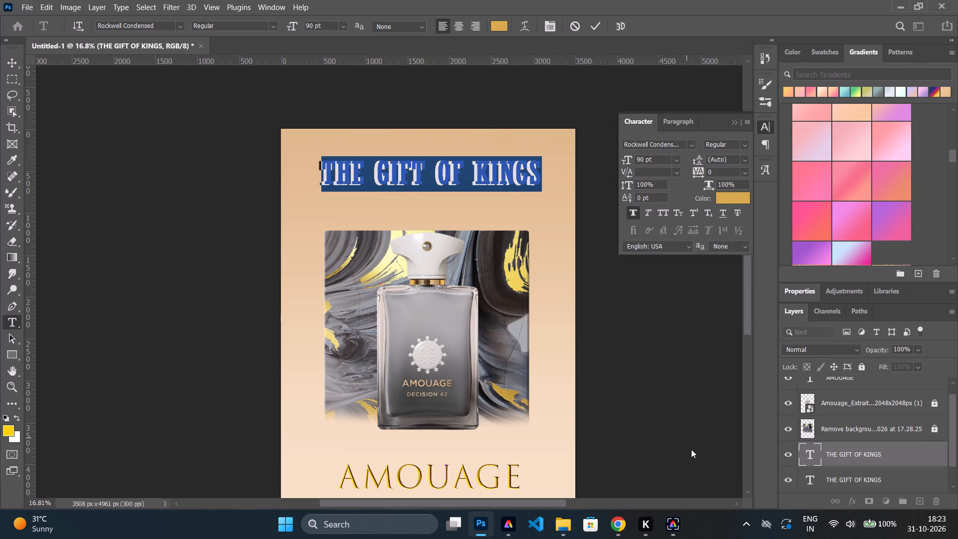
Switch to Chrome and pause the Rekka Rekka video song playing on YouTube.
{"action": "left_click", "coordinate": [613, 526]}
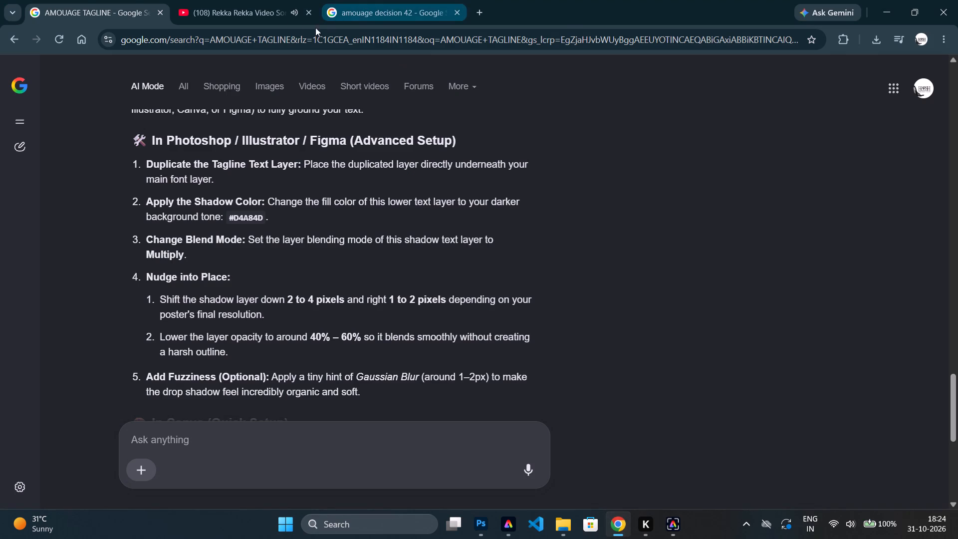
{"action": "left_click", "coordinate": [257, 0]}
{"action": "left_click", "coordinate": [424, 296]}
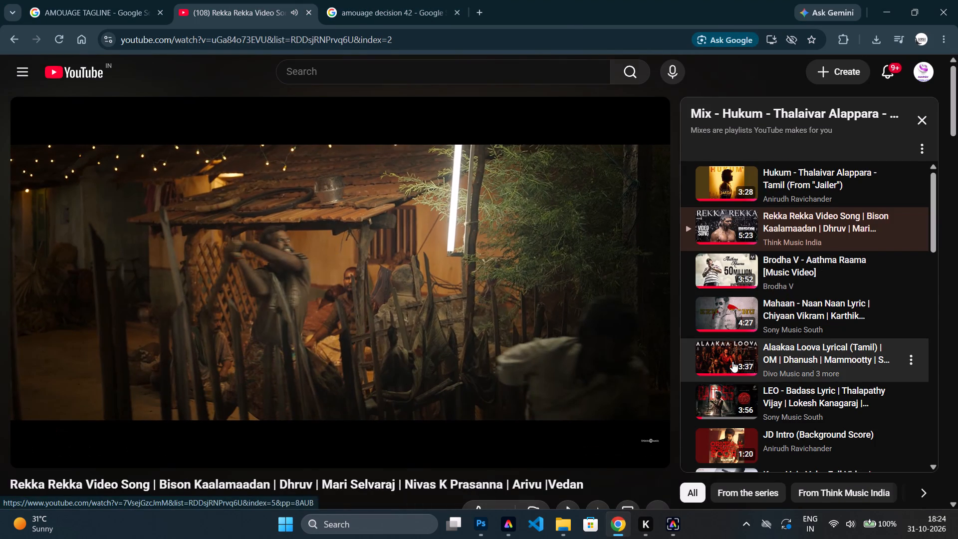
Look through the YouTube mix playlist and the recommended videos for something else to play.
{"action": "scroll", "coordinate": [732, 361], "scroll_direction": "down", "scroll_amount": 2}
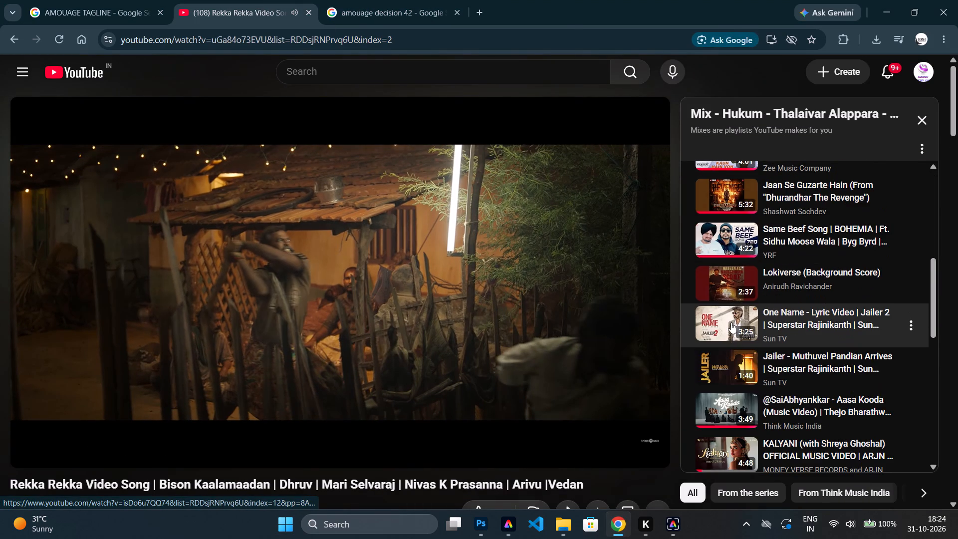
{"action": "scroll", "coordinate": [731, 322], "scroll_direction": "down", "scroll_amount": 2}
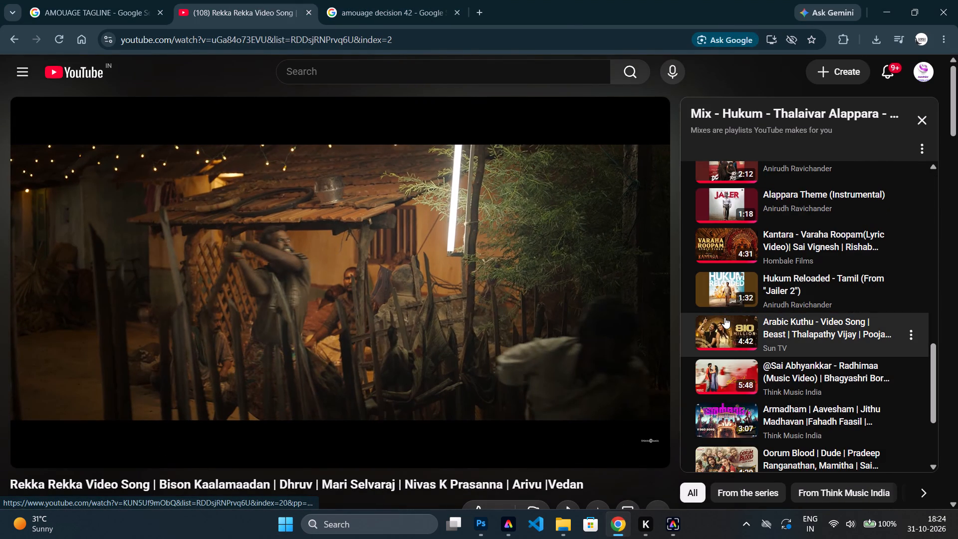
{"action": "scroll", "coordinate": [723, 316], "scroll_direction": "down", "scroll_amount": 2}
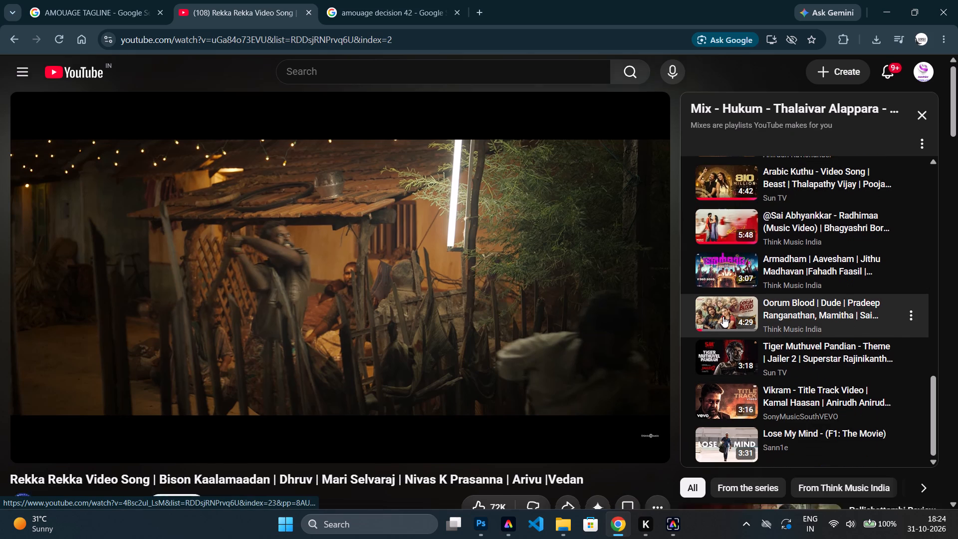
{"action": "scroll", "coordinate": [723, 316], "scroll_direction": "down", "scroll_amount": 1}
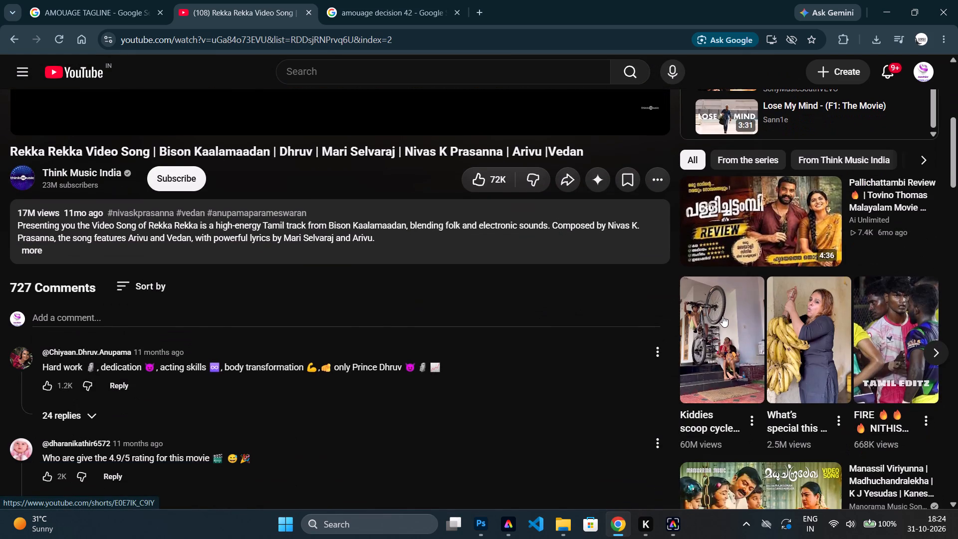
{"action": "scroll", "coordinate": [722, 316], "scroll_direction": "down", "scroll_amount": 2}
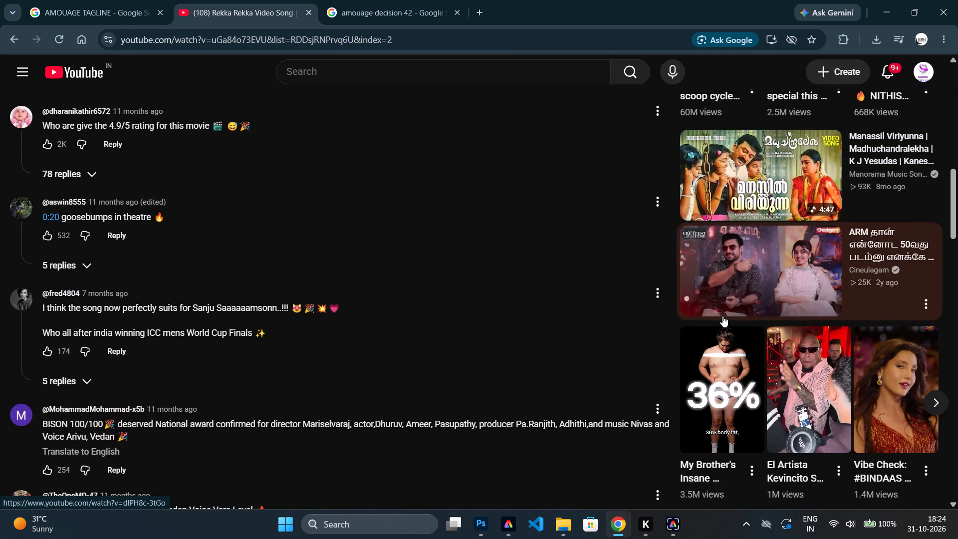
{"action": "scroll", "coordinate": [722, 316], "scroll_direction": "down", "scroll_amount": 2}
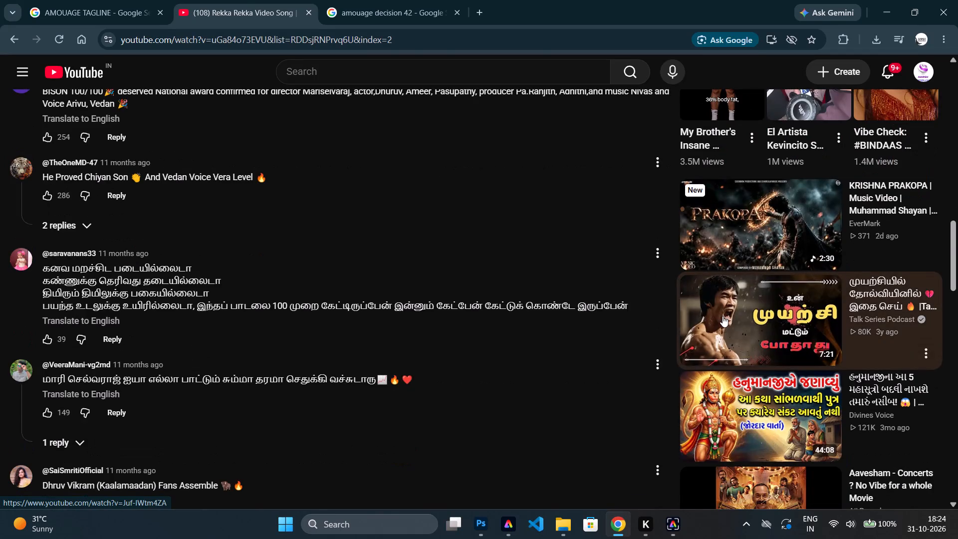
{"action": "scroll", "coordinate": [722, 316], "scroll_direction": "down", "scroll_amount": 2}
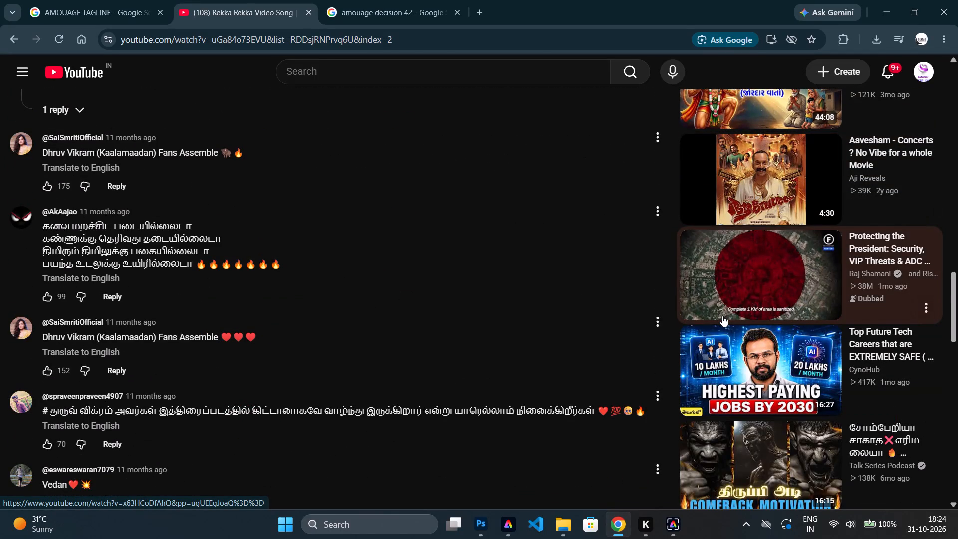
{"action": "scroll", "coordinate": [722, 316], "scroll_direction": "down", "scroll_amount": 3}
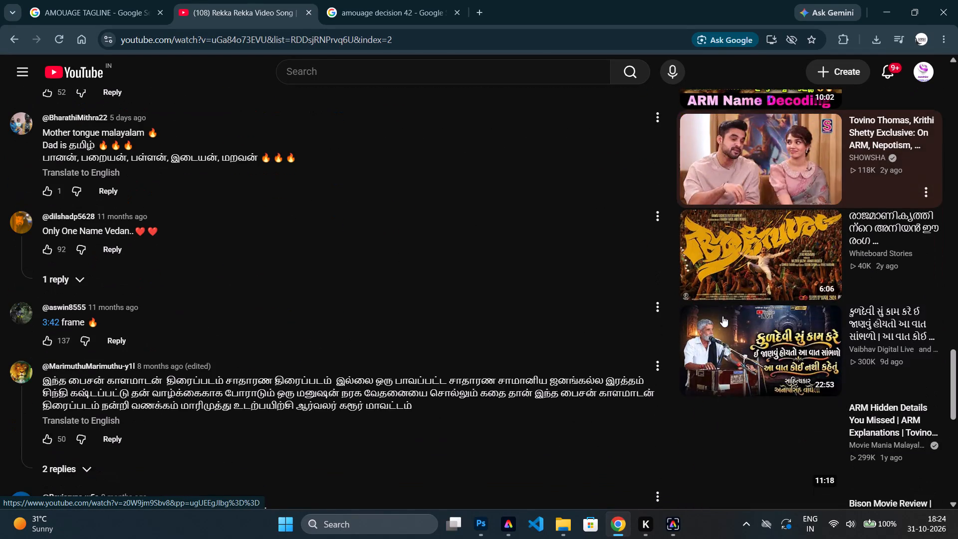
{"action": "scroll", "coordinate": [722, 315], "scroll_direction": "down", "scroll_amount": 2}
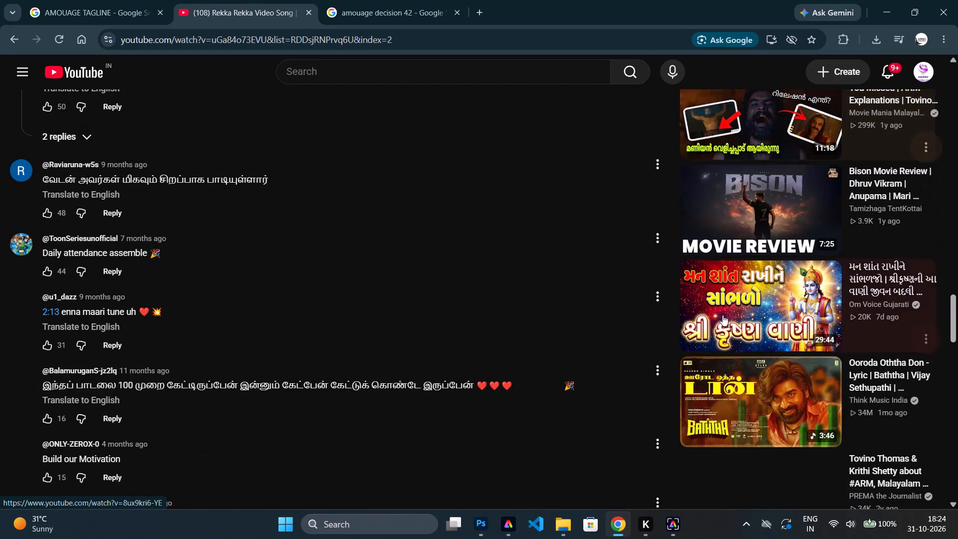
{"action": "scroll", "coordinate": [722, 317], "scroll_direction": "down", "scroll_amount": 2}
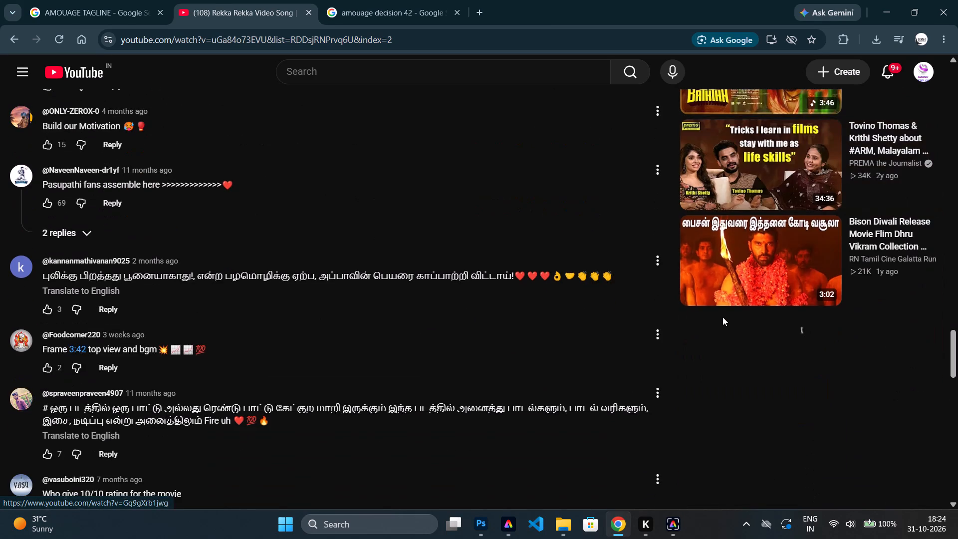
{"action": "scroll", "coordinate": [722, 320], "scroll_direction": "down", "scroll_amount": 1}
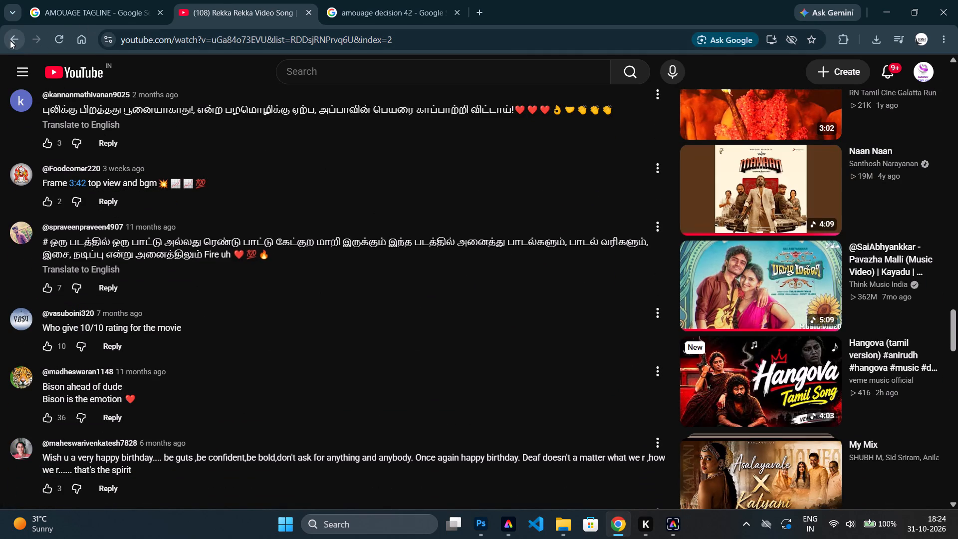
Leave the mix playlist by going back through the page history, and open the YouTube home page.
{"action": "left_click", "coordinate": [10, 40]}
{"action": "left_click", "coordinate": [5, 40]}
{"action": "double_click", "coordinate": [5, 40]}
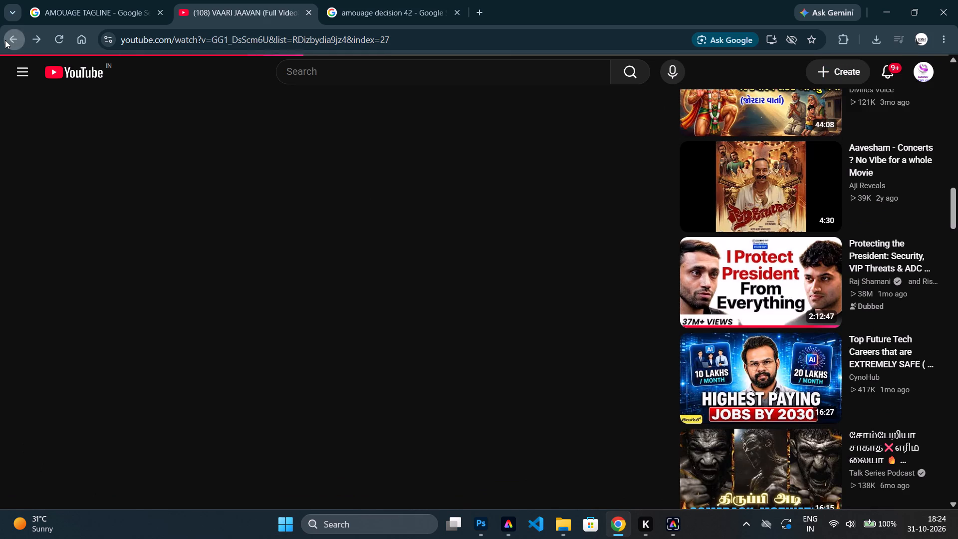
{"action": "triple_click", "coordinate": [18, 36]}
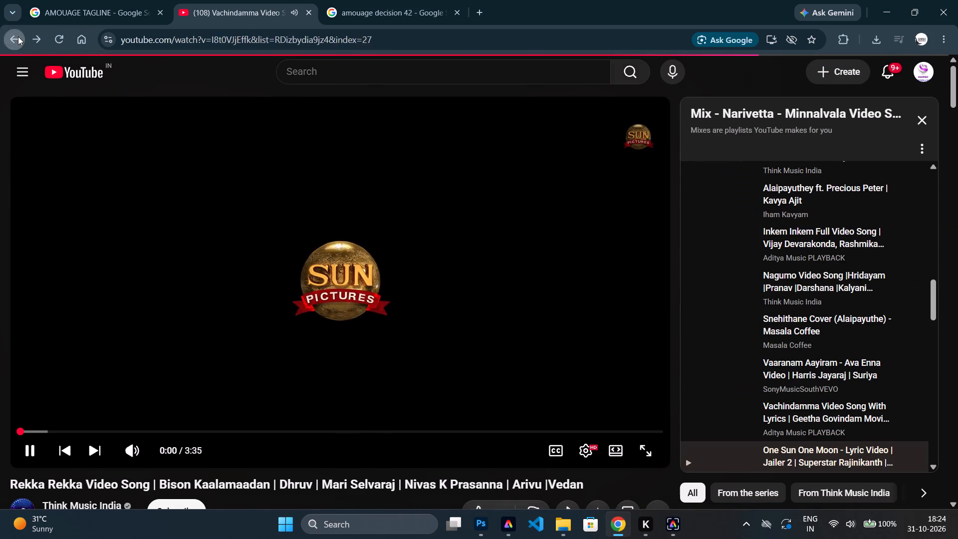
{"action": "triple_click", "coordinate": [18, 36]}
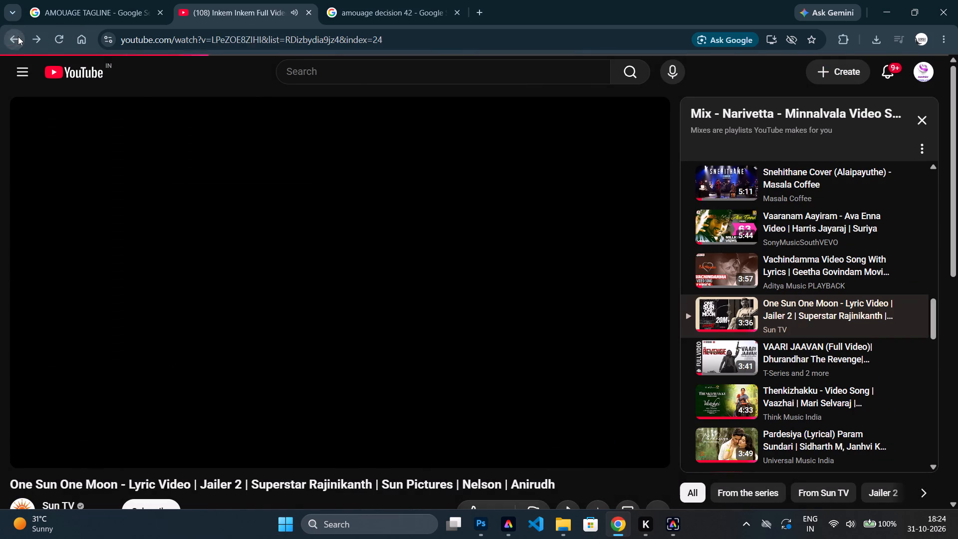
{"action": "double_click", "coordinate": [18, 36]}
{"action": "left_click", "coordinate": [18, 36]}
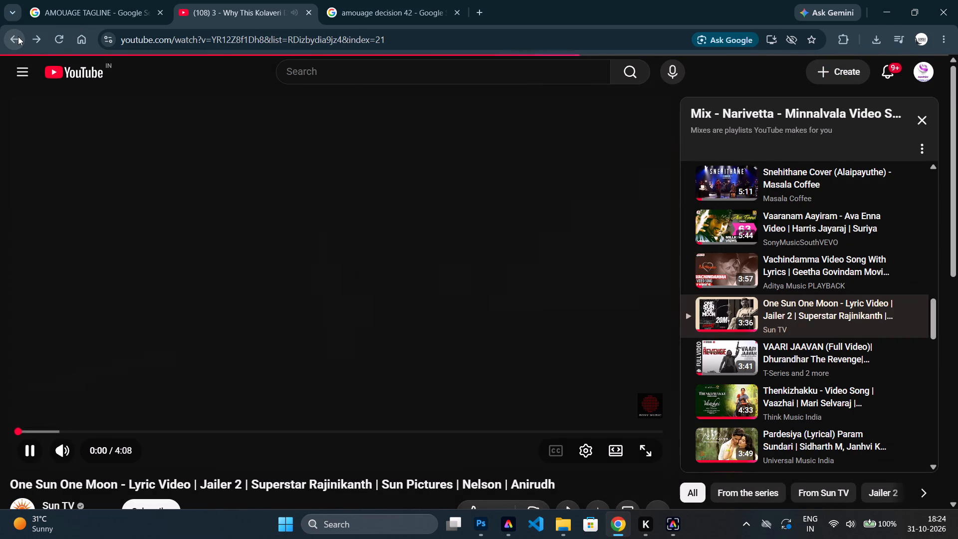
{"action": "triple_click", "coordinate": [18, 36]}
{"action": "triple_click", "coordinate": [18, 36]}
{"action": "triple_click", "coordinate": [18, 36]}
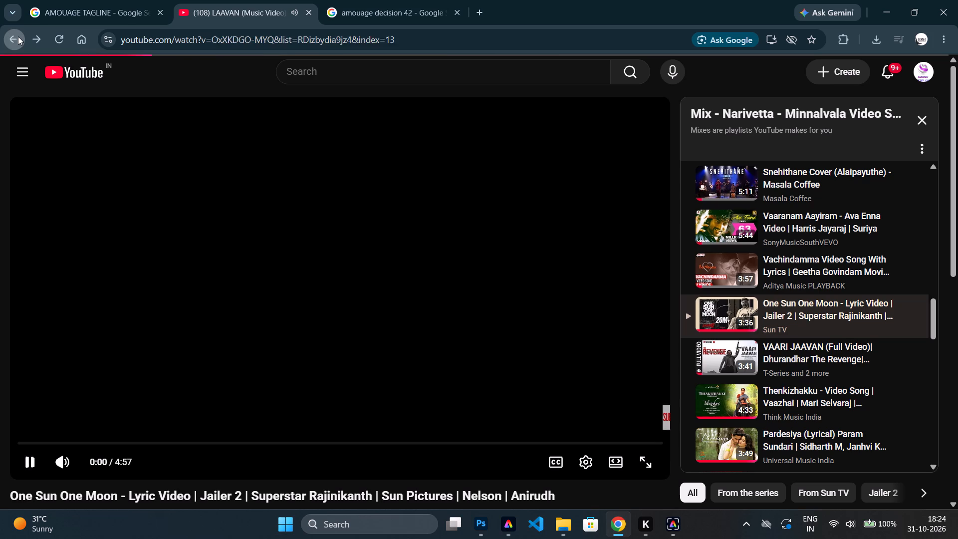
{"action": "left_click", "coordinate": [18, 36]}
{"action": "left_click", "coordinate": [76, 32]}
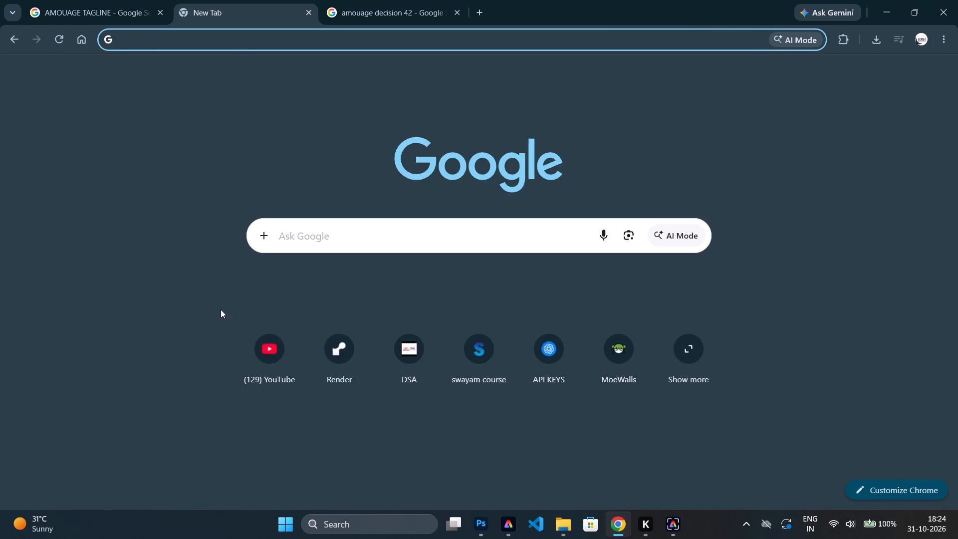
{"action": "left_click", "coordinate": [267, 369]}
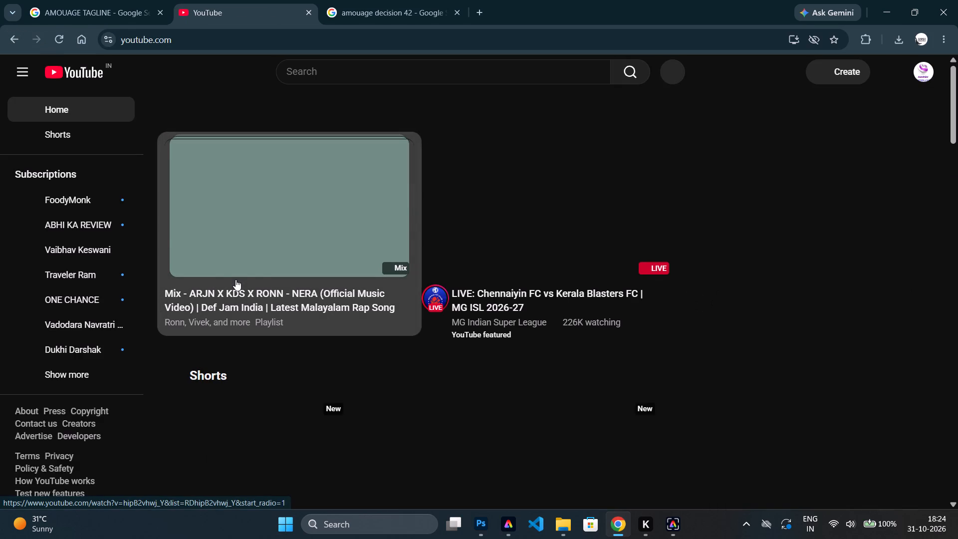
Browse the YouTube home feed for a new song to play in the background.
{"action": "scroll", "coordinate": [383, 340], "scroll_direction": "down", "scroll_amount": 2}
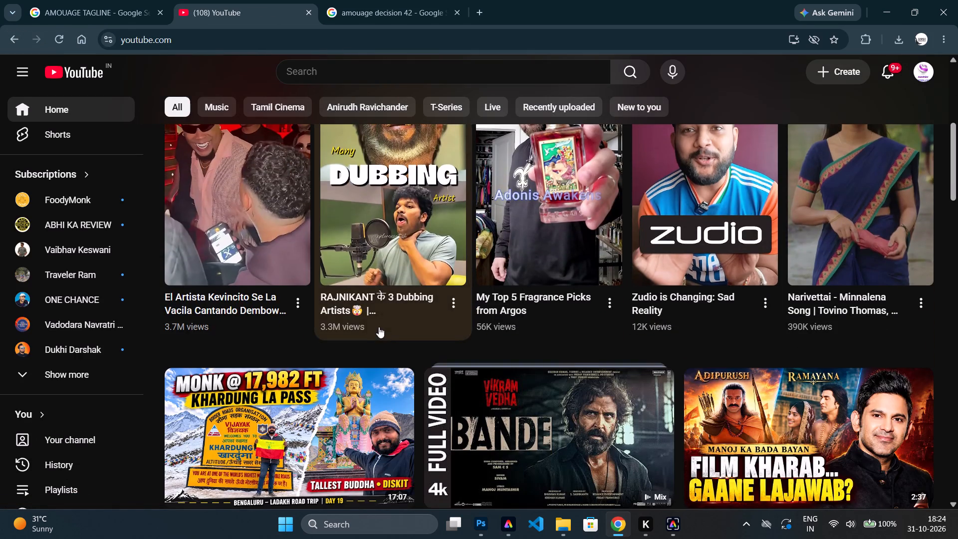
{"action": "scroll", "coordinate": [380, 323], "scroll_direction": "down", "scroll_amount": 1}
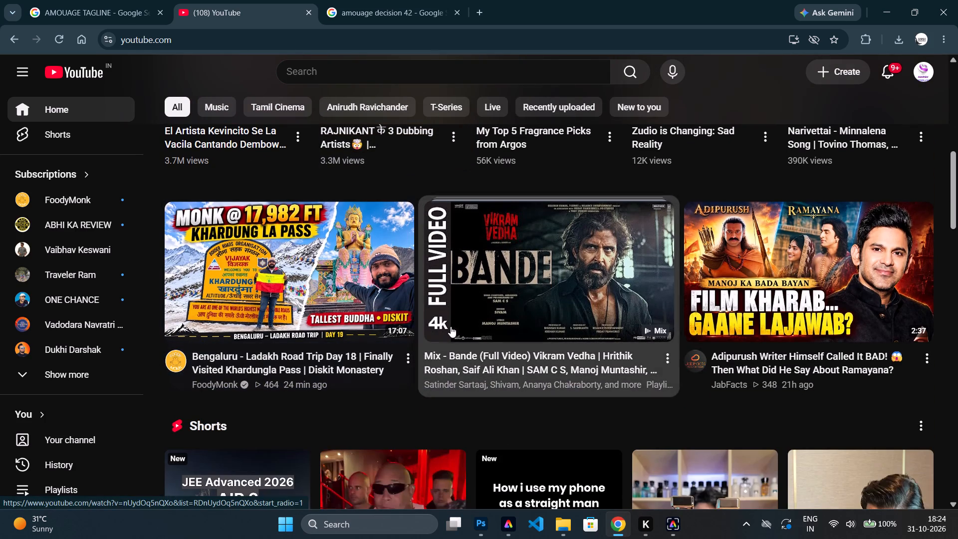
{"action": "scroll", "coordinate": [455, 310], "scroll_direction": "down", "scroll_amount": 1}
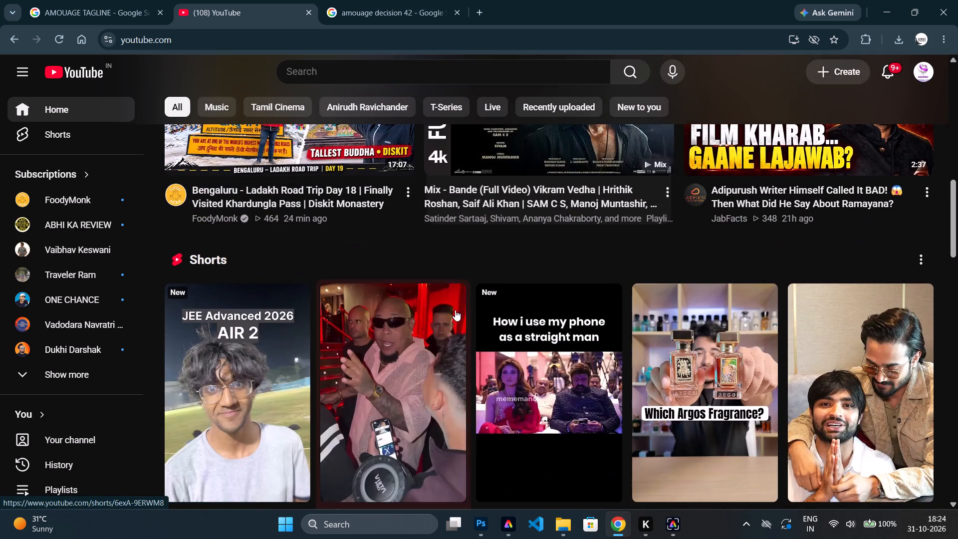
{"action": "scroll", "coordinate": [455, 310], "scroll_direction": "down", "scroll_amount": 2}
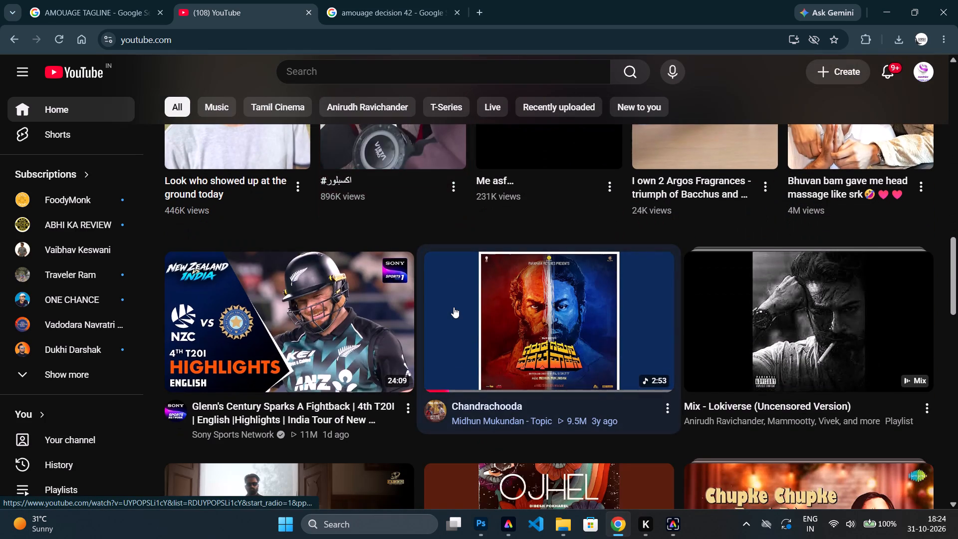
{"action": "scroll", "coordinate": [454, 307], "scroll_direction": "down", "scroll_amount": 1}
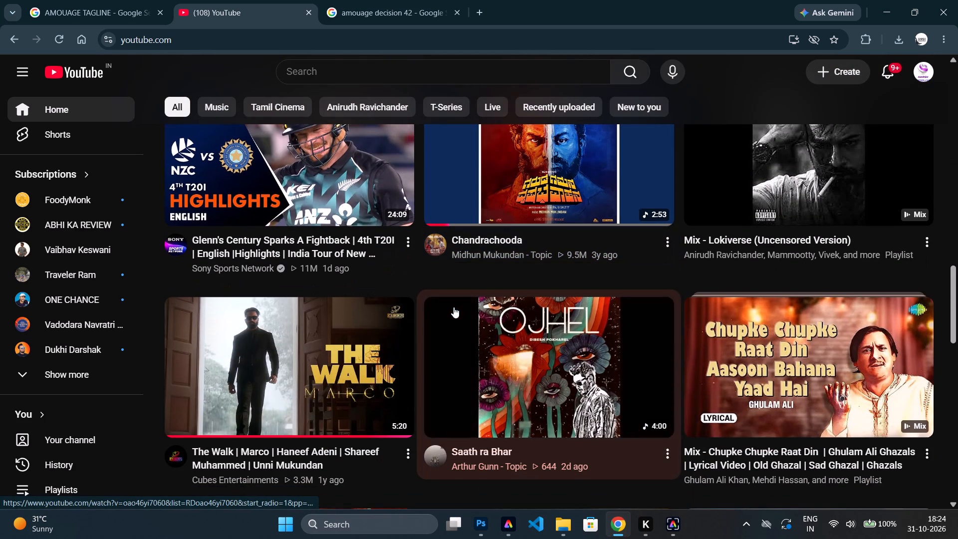
{"action": "scroll", "coordinate": [454, 307], "scroll_direction": "down", "scroll_amount": 1}
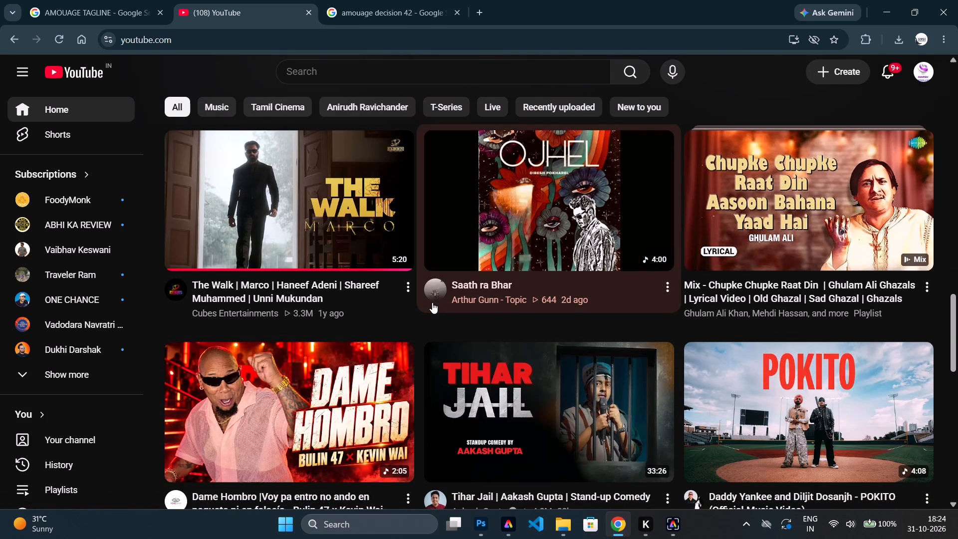
{"action": "scroll", "coordinate": [432, 302], "scroll_direction": "down", "scroll_amount": 1}
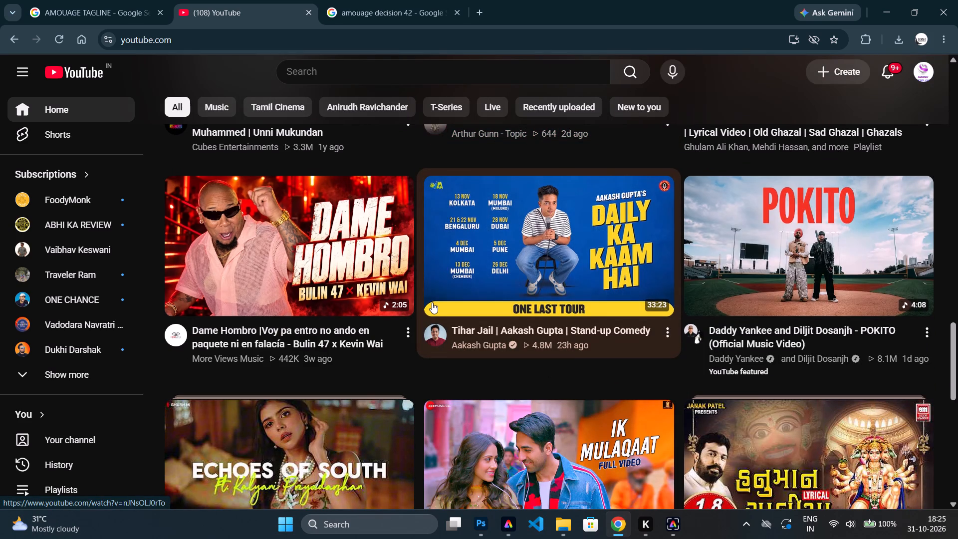
{"action": "scroll", "coordinate": [433, 302], "scroll_direction": "down", "scroll_amount": 1}
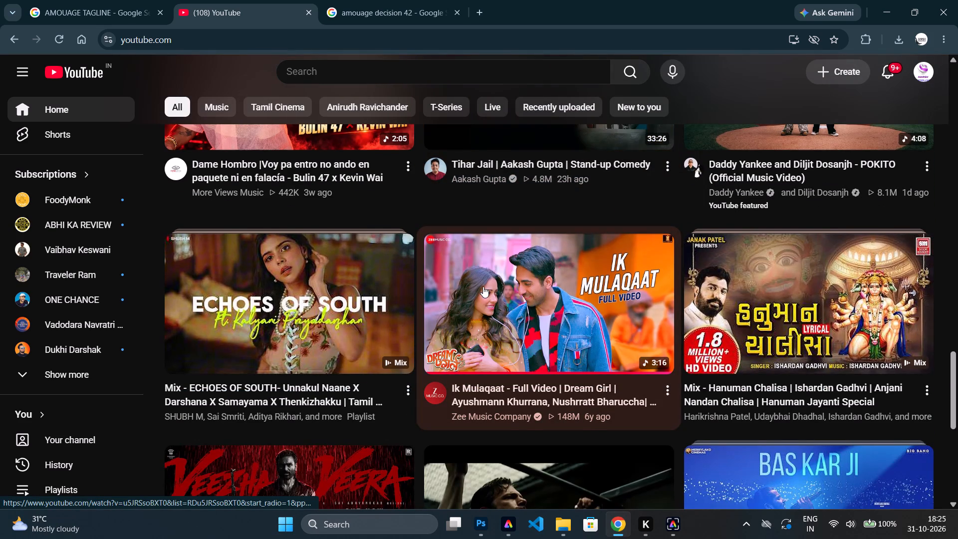
{"action": "scroll", "coordinate": [483, 286], "scroll_direction": "down", "scroll_amount": 1}
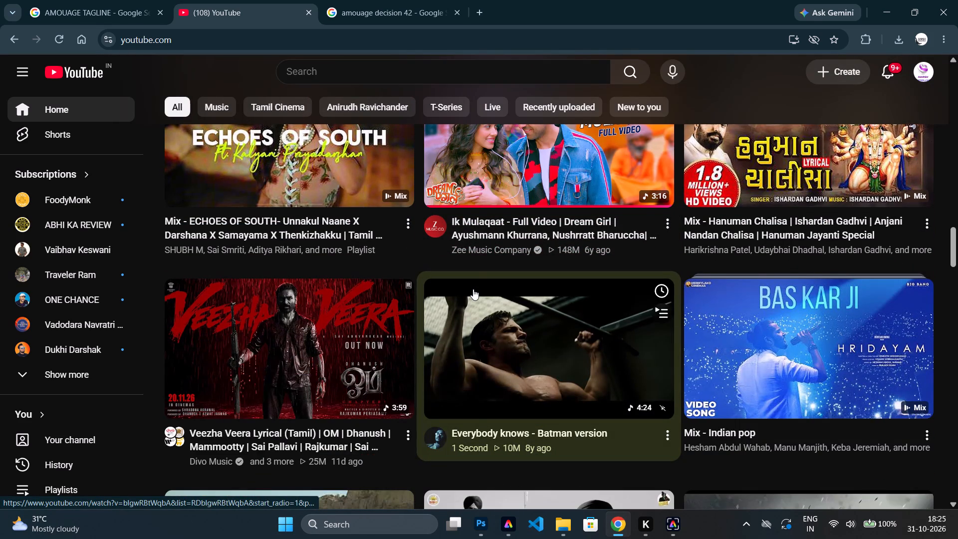
{"action": "scroll", "coordinate": [466, 294], "scroll_direction": "down", "scroll_amount": 1}
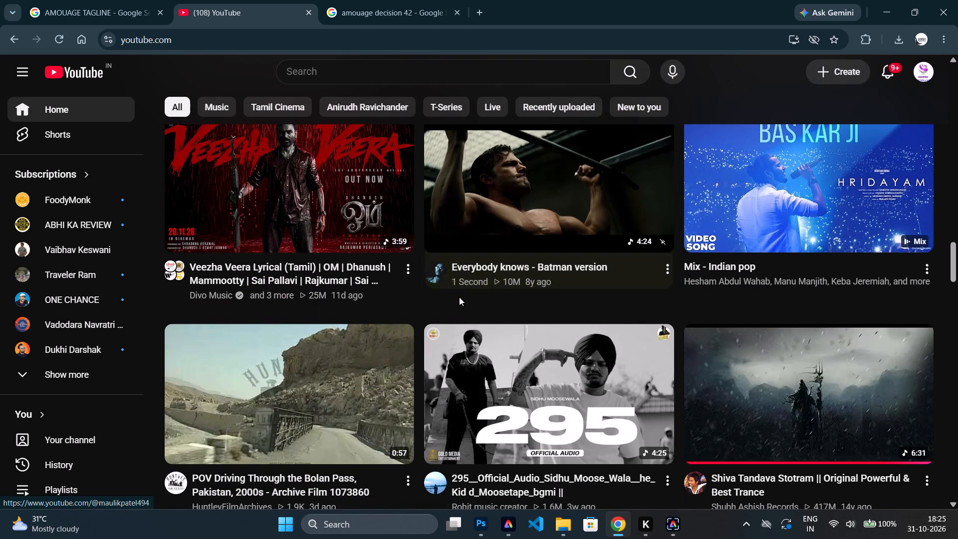
{"action": "scroll", "coordinate": [511, 304], "scroll_direction": "down", "scroll_amount": 1}
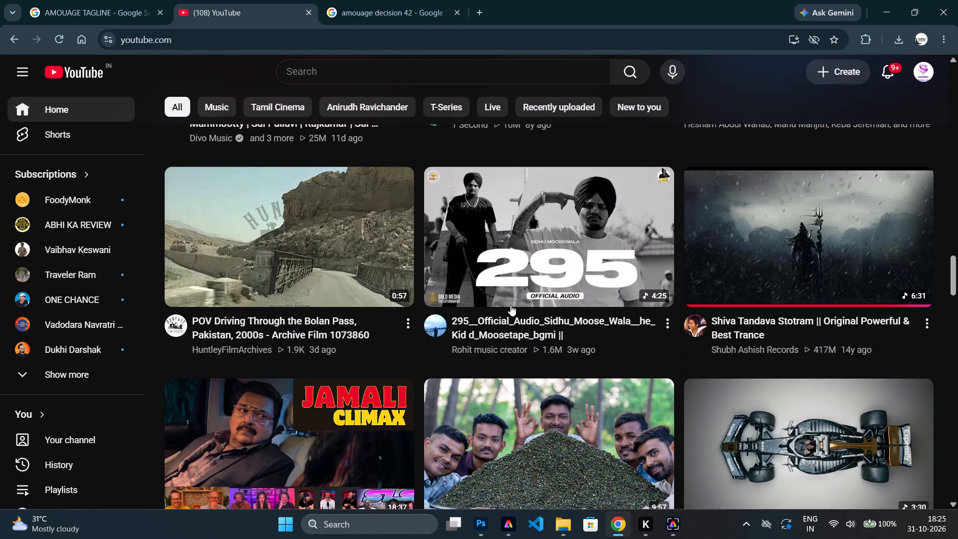
{"action": "scroll", "coordinate": [506, 311], "scroll_direction": "down", "scroll_amount": 1}
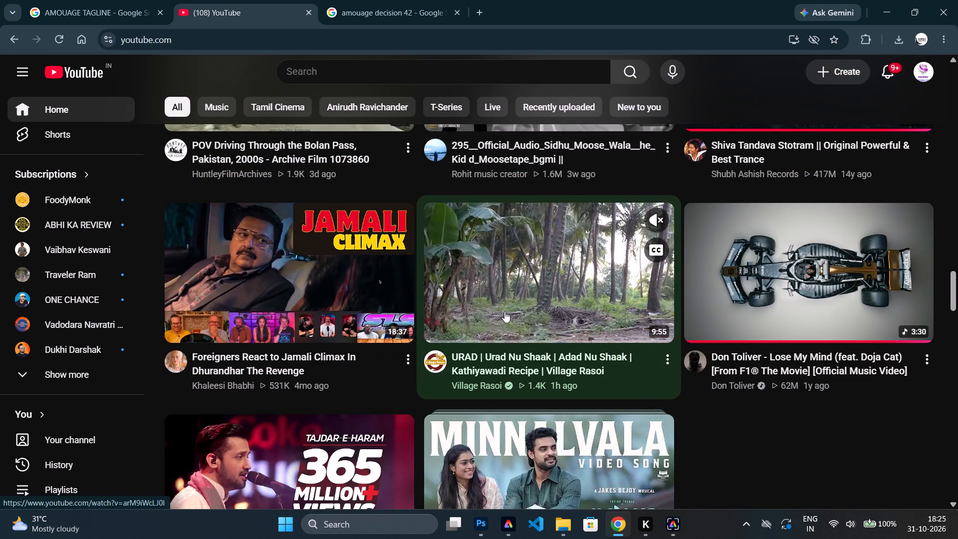
{"action": "scroll", "coordinate": [502, 311], "scroll_direction": "down", "scroll_amount": 2}
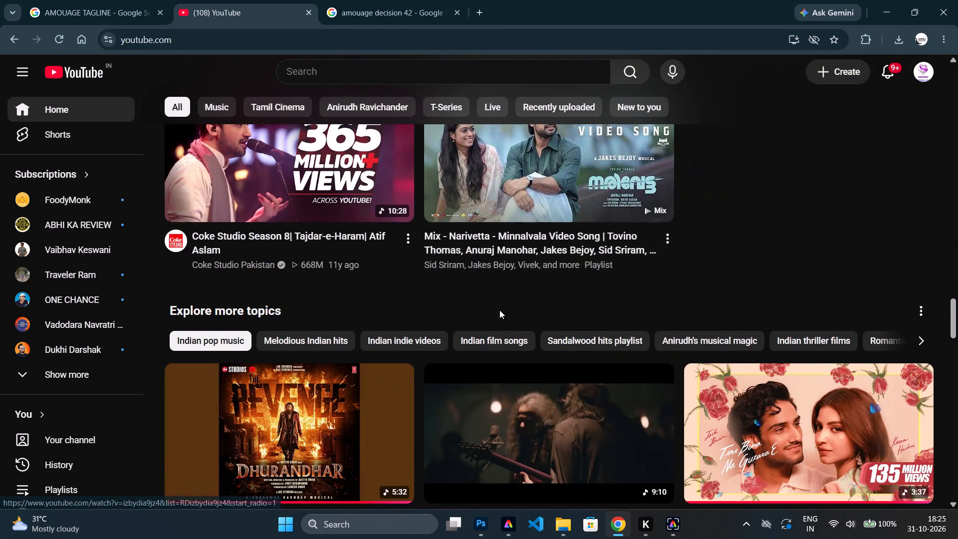
{"action": "scroll", "coordinate": [499, 309], "scroll_direction": "down", "scroll_amount": 1}
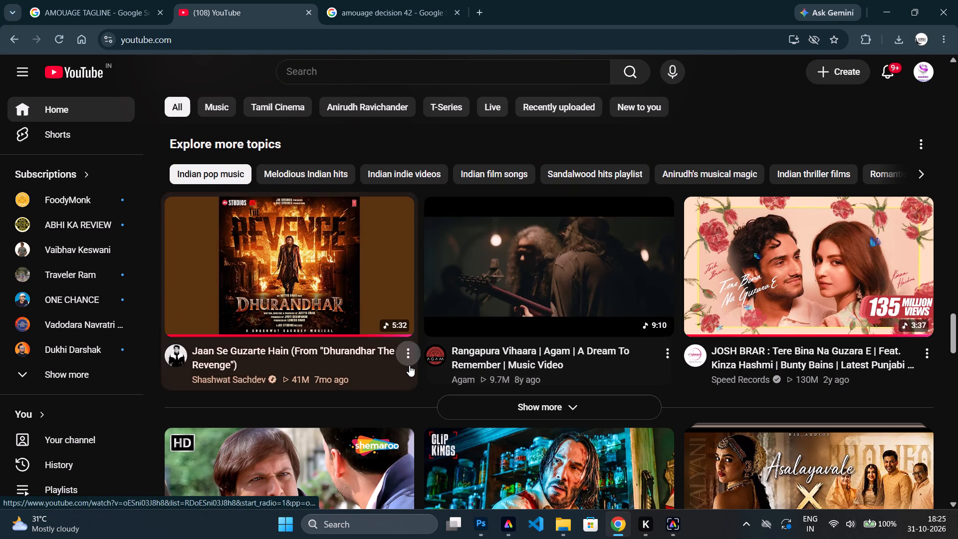
{"action": "scroll", "coordinate": [410, 370], "scroll_direction": "down", "scroll_amount": 1}
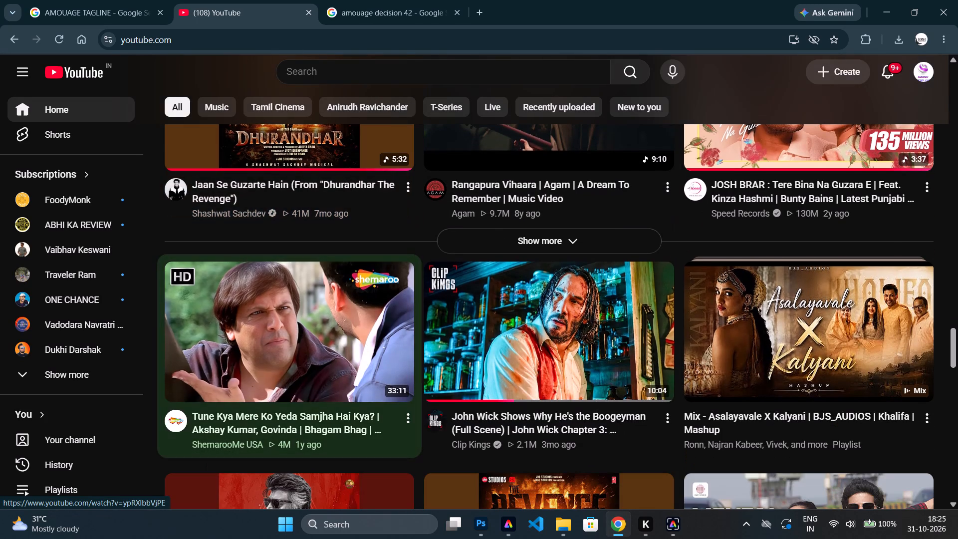
{"action": "scroll", "coordinate": [415, 366], "scroll_direction": "down", "scroll_amount": 1}
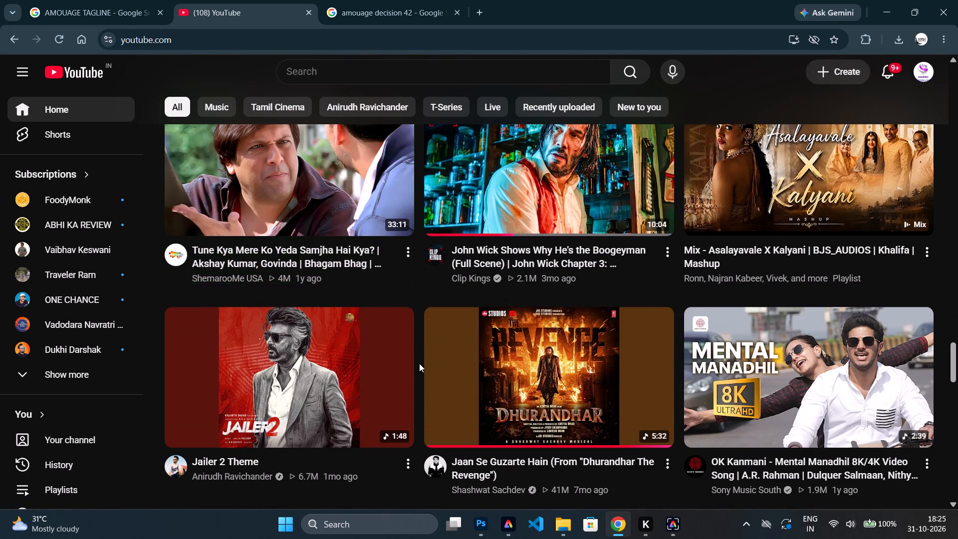
{"action": "scroll", "coordinate": [422, 350], "scroll_direction": "down", "scroll_amount": 1}
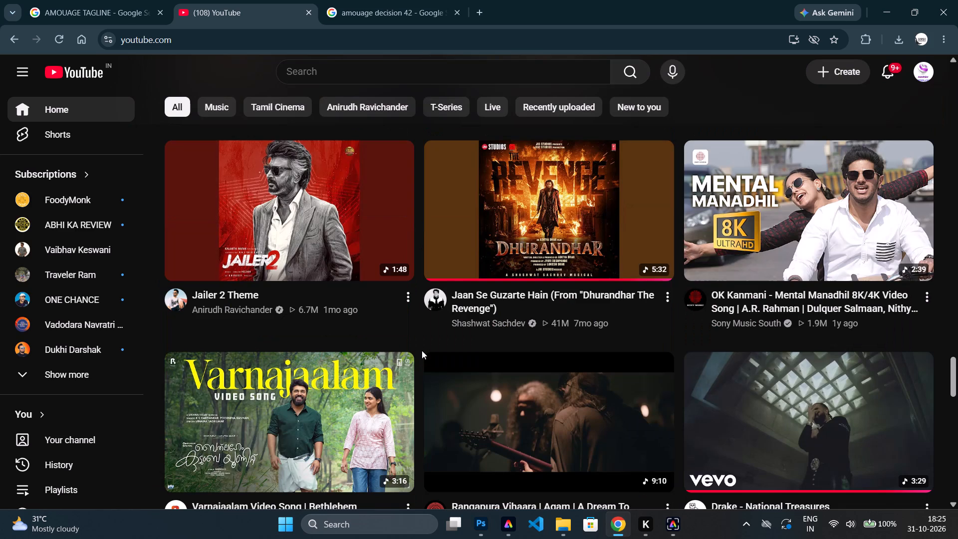
{"action": "scroll", "coordinate": [422, 351], "scroll_direction": "down", "scroll_amount": 1}
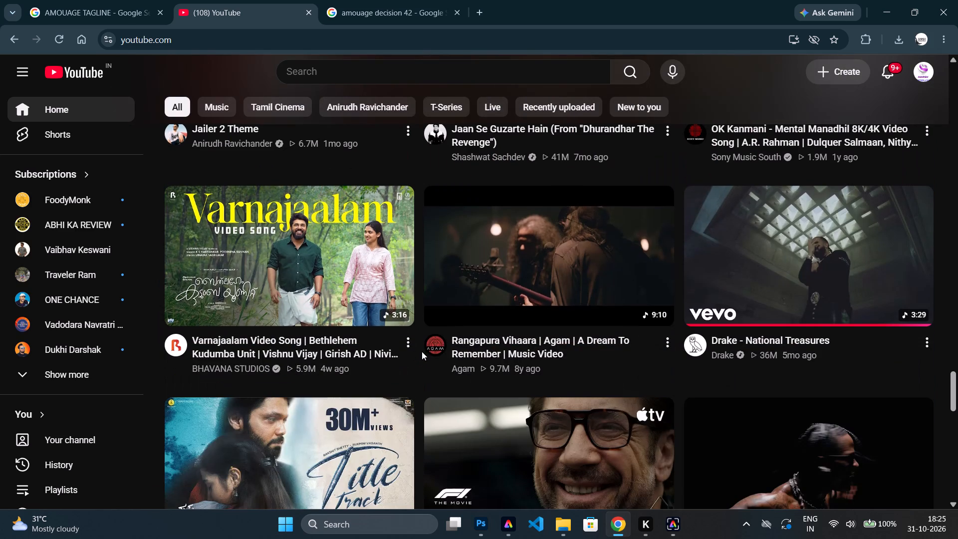
{"action": "scroll", "coordinate": [422, 351], "scroll_direction": "down", "scroll_amount": 1}
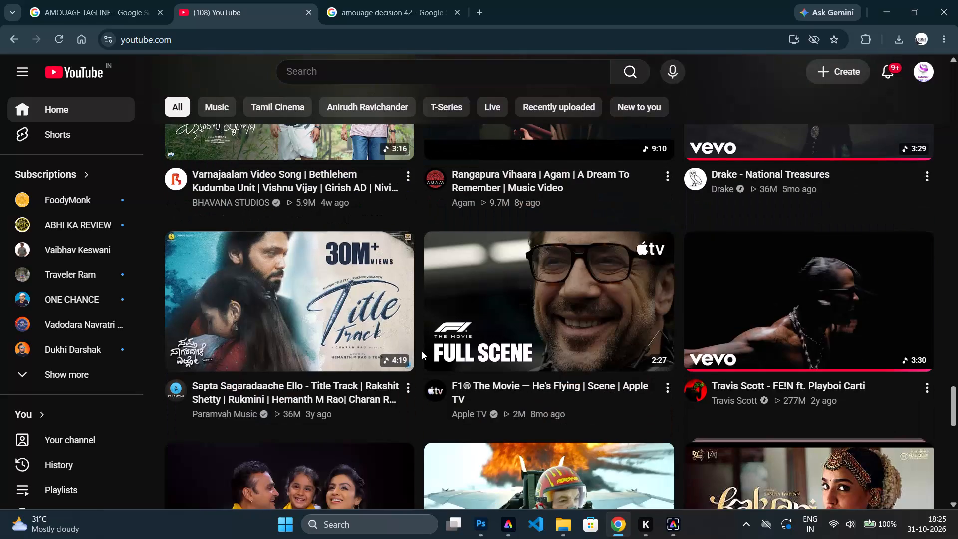
{"action": "scroll", "coordinate": [422, 351], "scroll_direction": "down", "scroll_amount": 2}
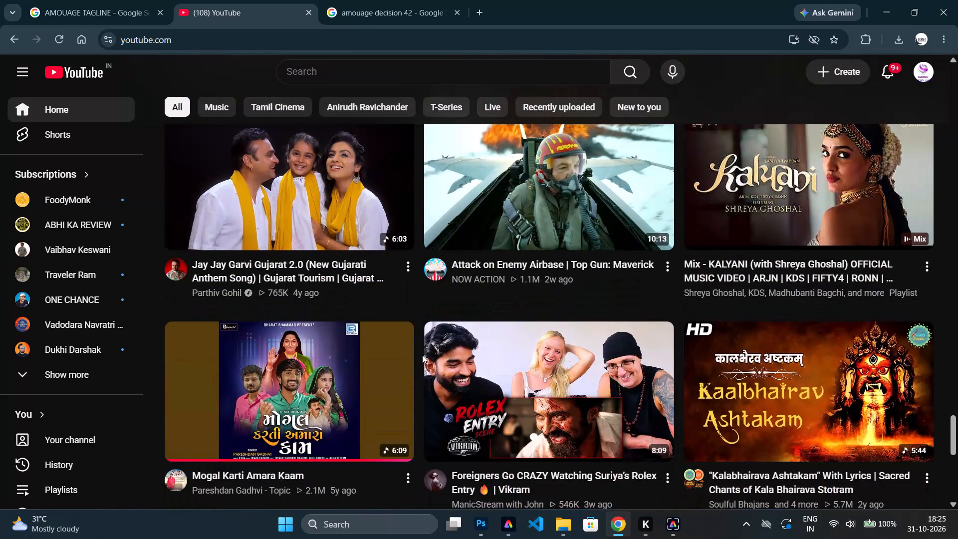
{"action": "scroll", "coordinate": [422, 355], "scroll_direction": "down", "scroll_amount": 1}
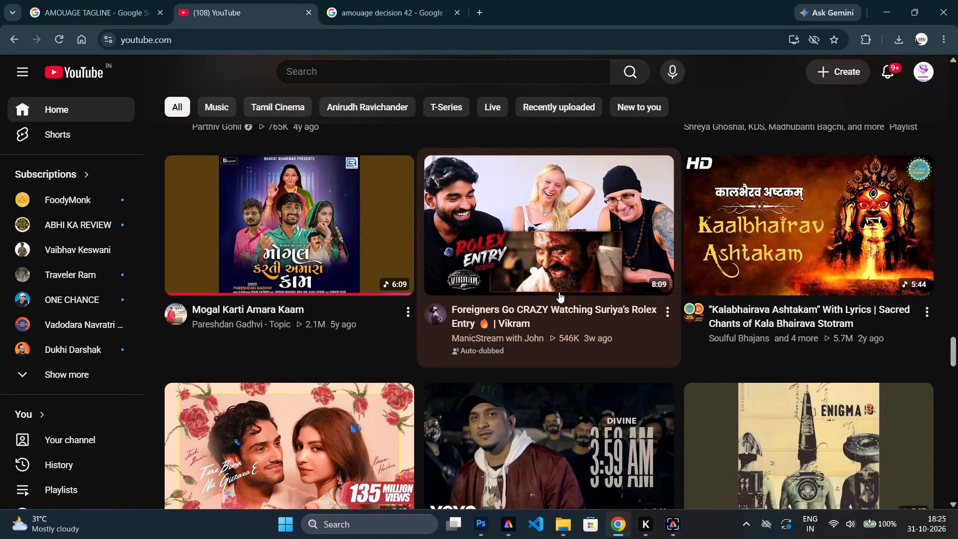
{"action": "scroll", "coordinate": [559, 292], "scroll_direction": "down", "scroll_amount": 1}
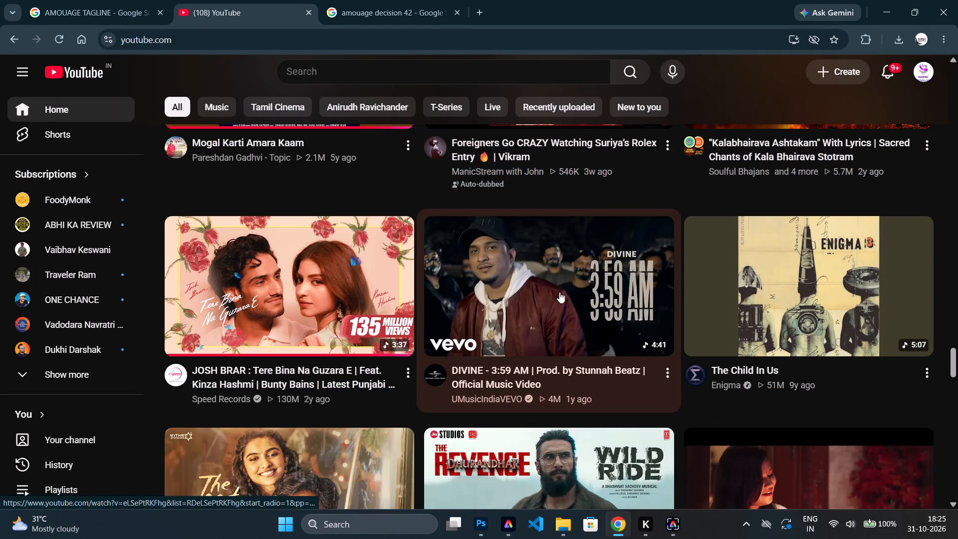
{"action": "scroll", "coordinate": [559, 292], "scroll_direction": "down", "scroll_amount": 1}
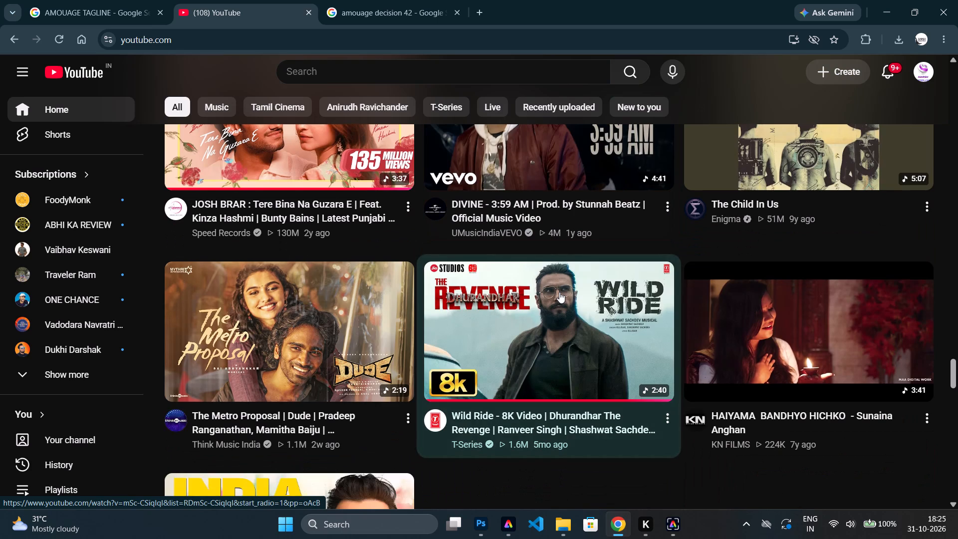
{"action": "scroll", "coordinate": [553, 305], "scroll_direction": "down", "scroll_amount": 1}
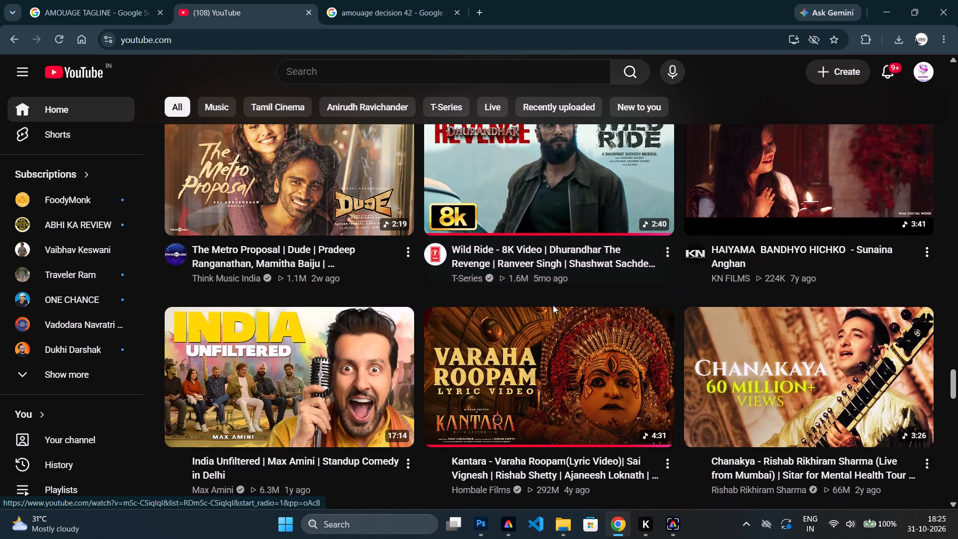
{"action": "scroll", "coordinate": [552, 305], "scroll_direction": "down", "scroll_amount": 1}
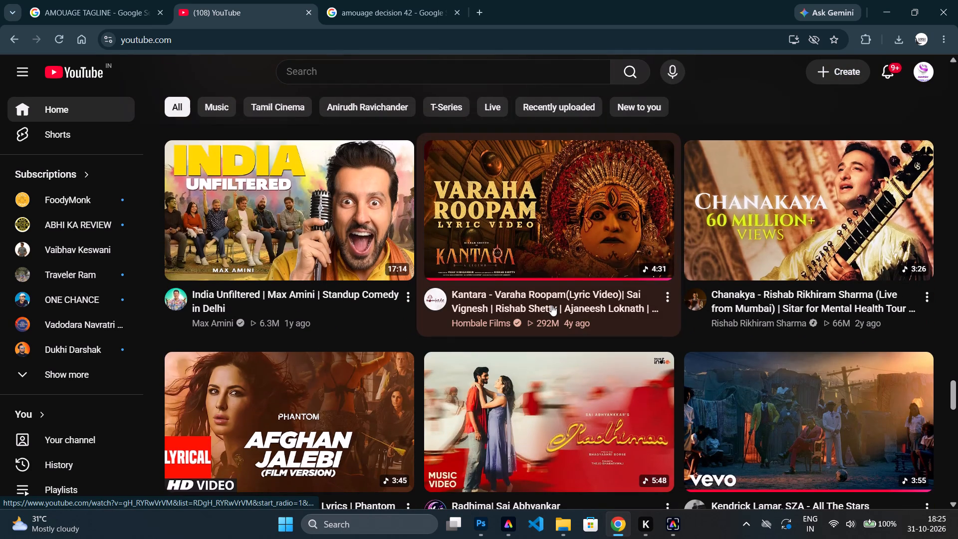
{"action": "scroll", "coordinate": [551, 305], "scroll_direction": "down", "scroll_amount": 1}
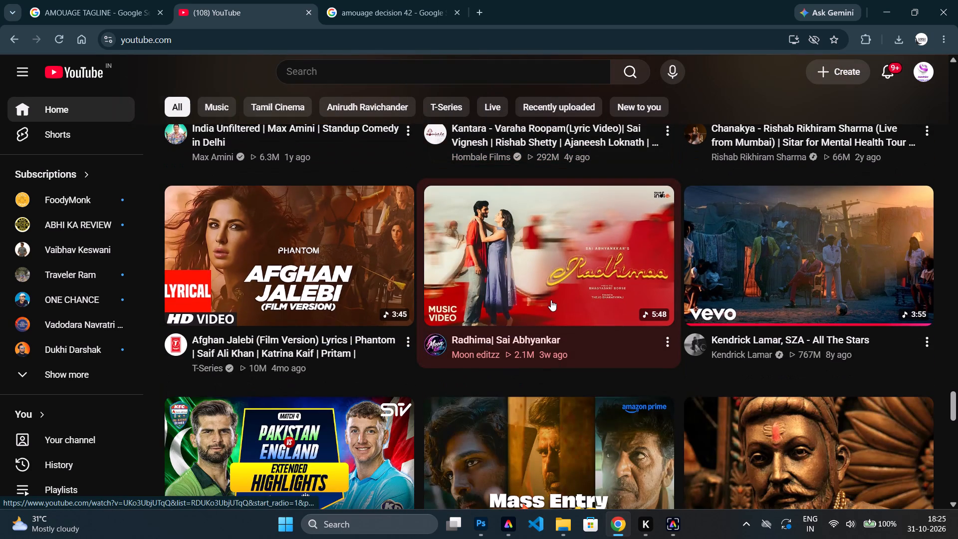
Go back up through the home feed and play the Drake - National Treasures video.
{"action": "scroll", "coordinate": [551, 300], "scroll_direction": "up", "scroll_amount": 8}
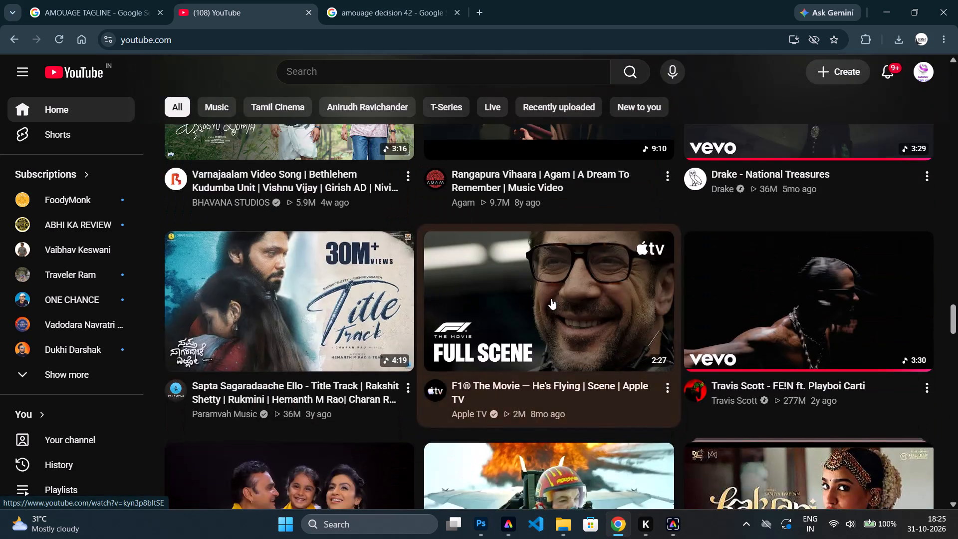
{"action": "scroll", "coordinate": [551, 298], "scroll_direction": "up", "scroll_amount": 2}
{"action": "left_click", "coordinate": [801, 429]}
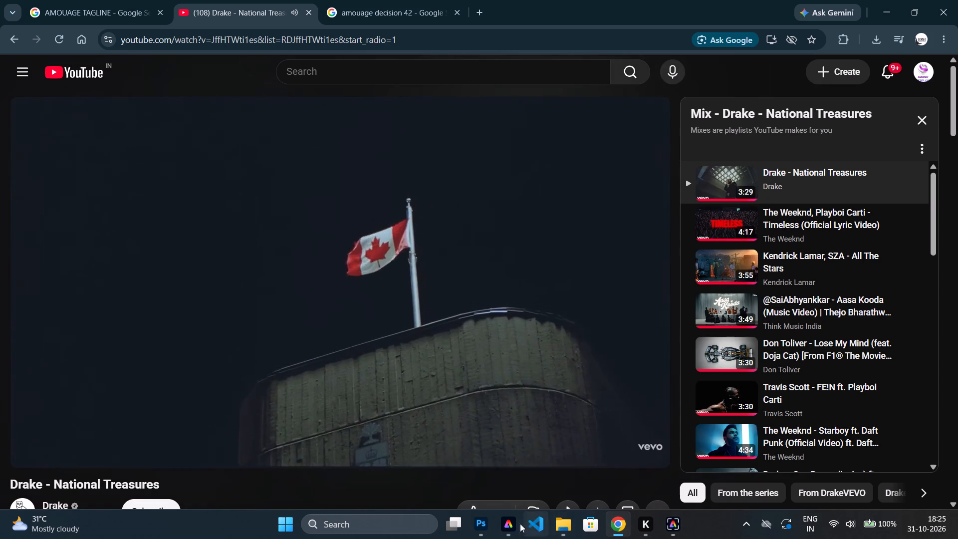
Check the Photoshop shadow-layer instructions in the AMOUAGE TAGLINE search results.
{"action": "left_click", "coordinate": [119, 8]}
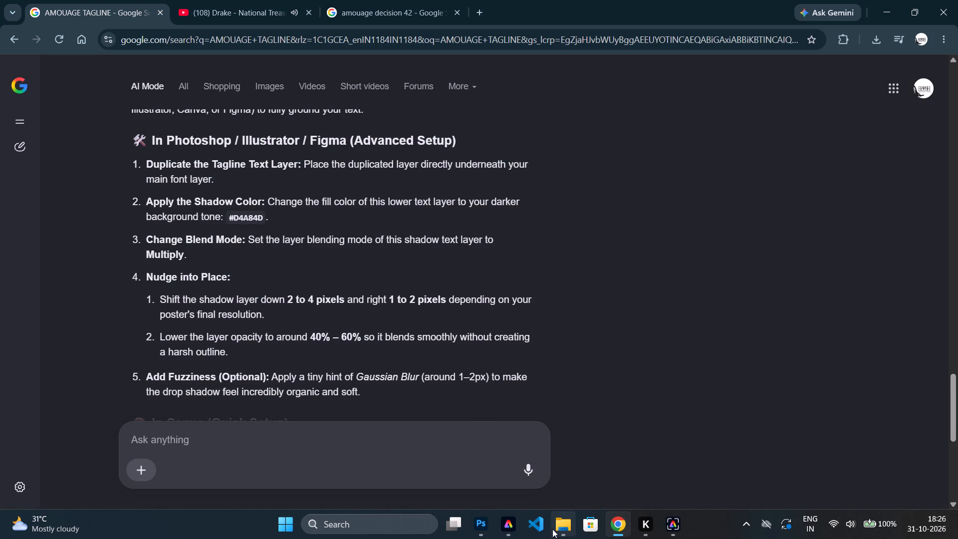
Switch to Photoshop and close the character settings, keeping the gold THE GIFT OF KINGS text in editing.
{"action": "left_click_drag", "start_coordinate": [489, 523], "coordinate": [485, 523]}
{"action": "left_click", "coordinate": [482, 518]}
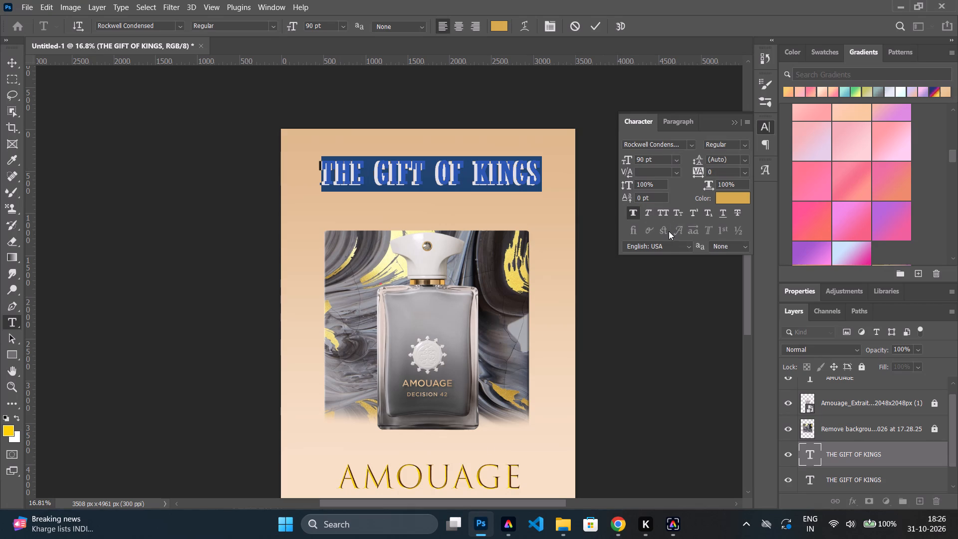
{"action": "left_click", "coordinate": [580, 117]}
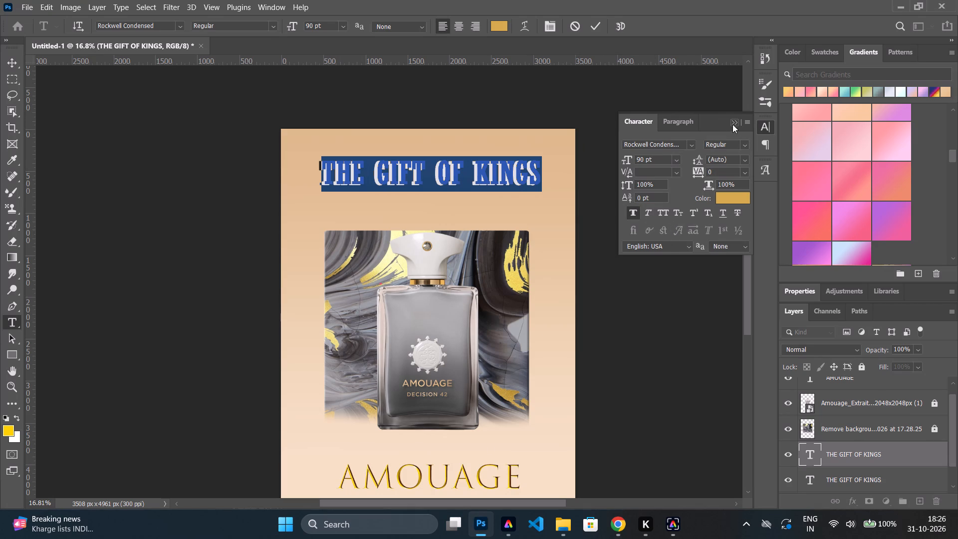
{"action": "left_click", "coordinate": [732, 124]}
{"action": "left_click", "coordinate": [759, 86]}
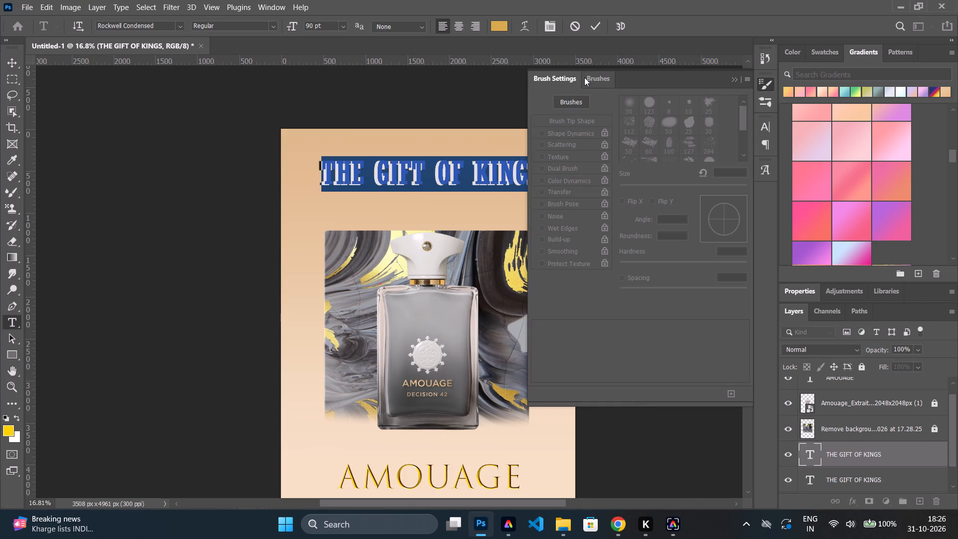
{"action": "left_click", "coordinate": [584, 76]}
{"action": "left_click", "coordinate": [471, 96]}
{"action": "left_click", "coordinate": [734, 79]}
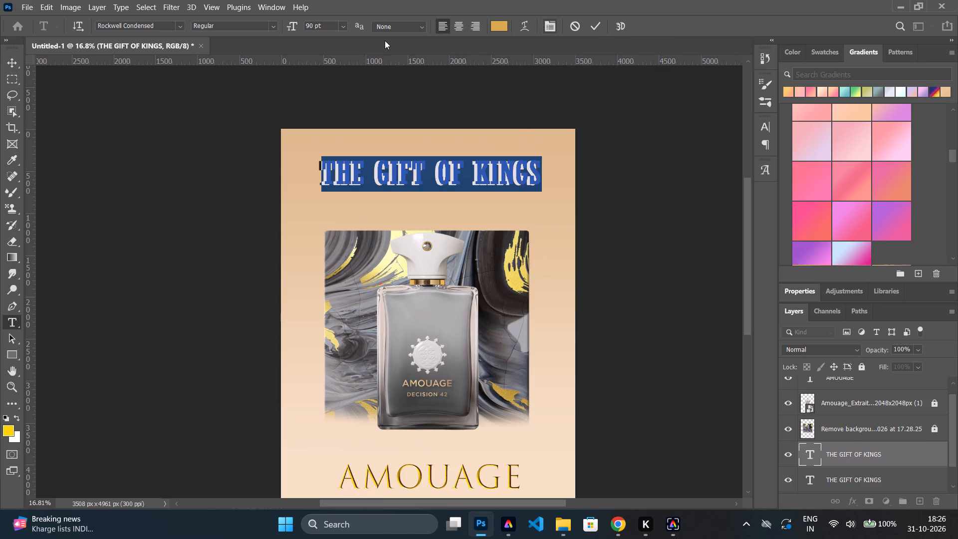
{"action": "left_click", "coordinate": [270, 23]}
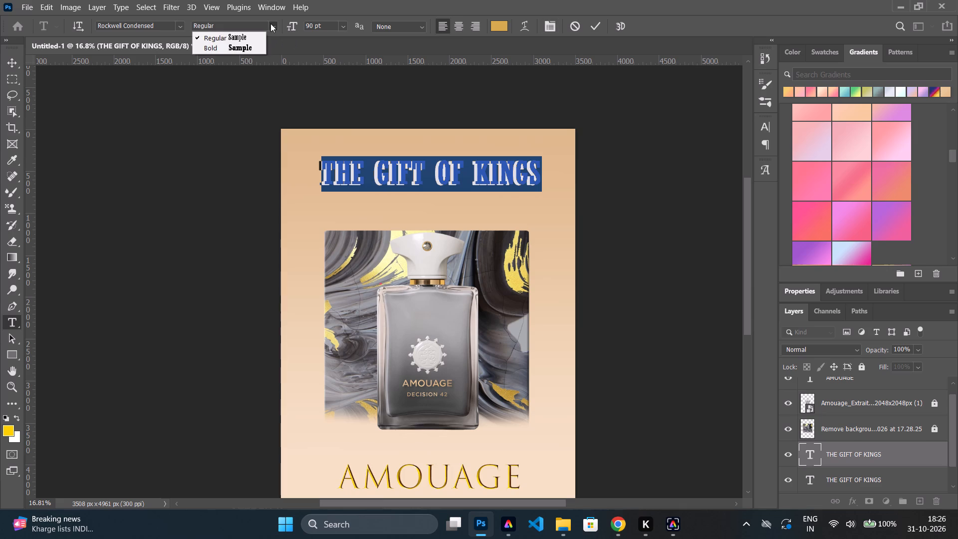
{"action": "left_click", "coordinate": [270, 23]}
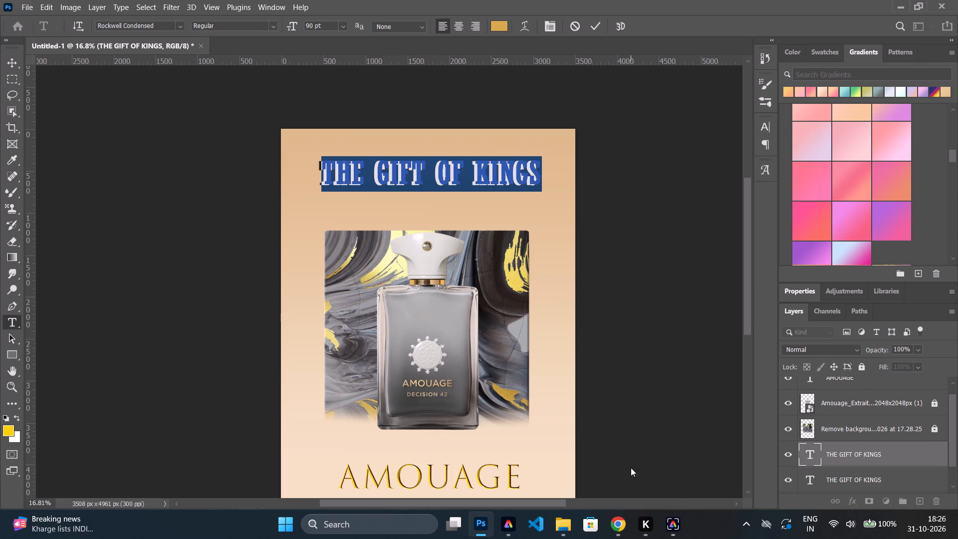
Switch to the YouTube tab in Chrome and pause the Drake - National Treasures video.
{"action": "left_click", "coordinate": [610, 533]}
{"action": "left_click", "coordinate": [233, 0]}
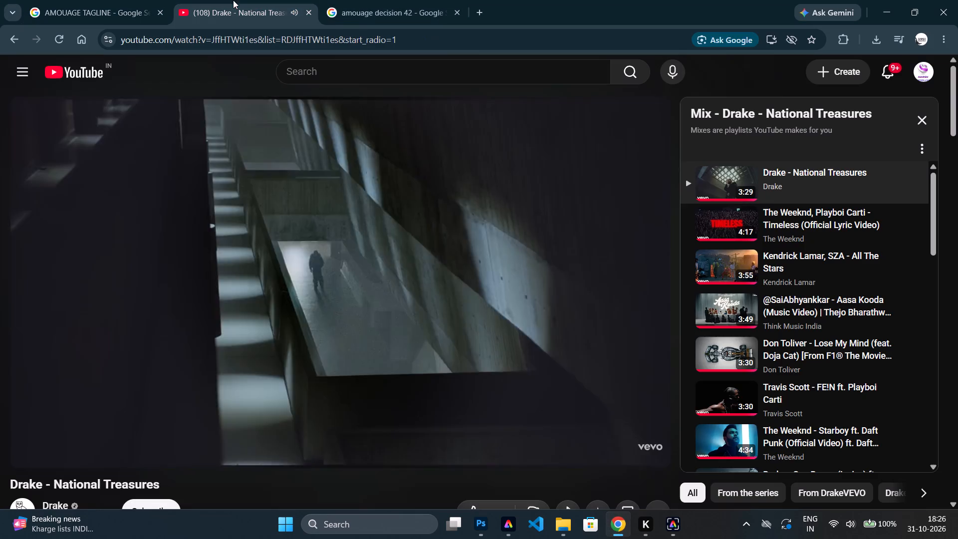
{"action": "left_click", "coordinate": [351, 250]}
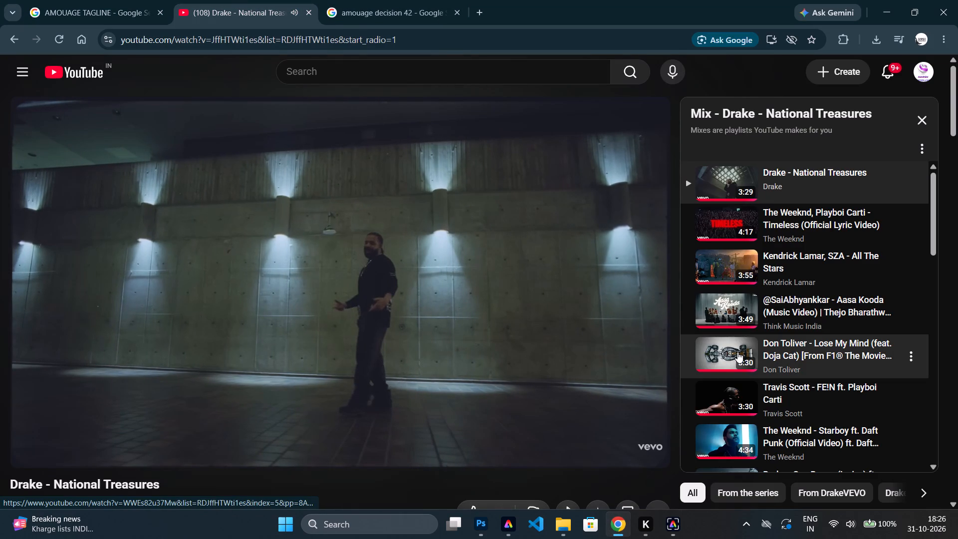
Look through the Drake mix playlist and the recommended videos below it for another song.
{"action": "scroll", "coordinate": [729, 354], "scroll_direction": "down", "scroll_amount": 1}
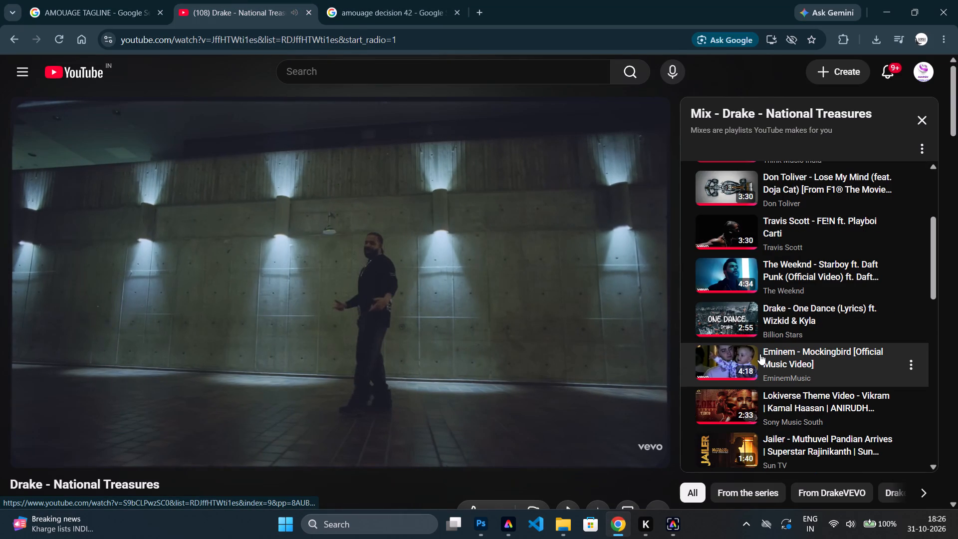
{"action": "scroll", "coordinate": [770, 359], "scroll_direction": "down", "scroll_amount": 1}
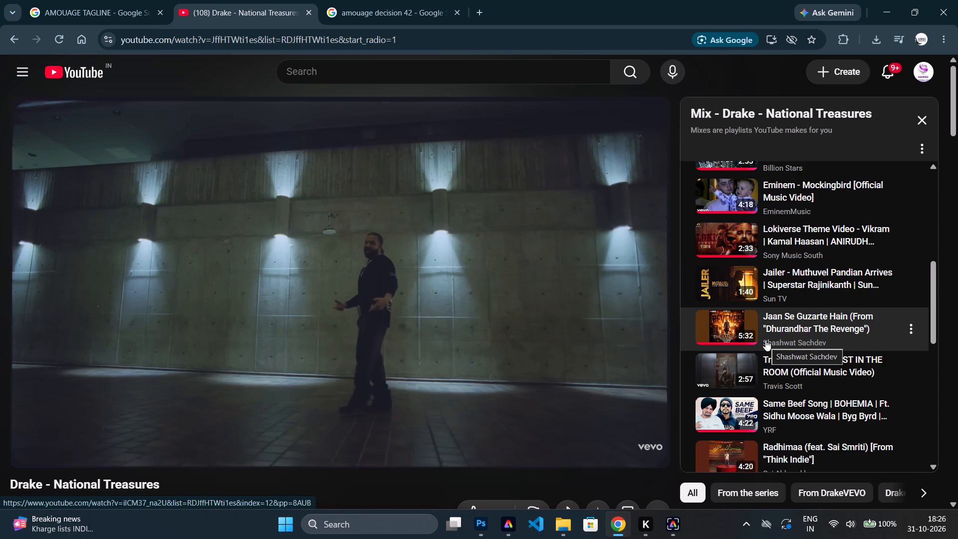
{"action": "scroll", "coordinate": [759, 346], "scroll_direction": "down", "scroll_amount": 1}
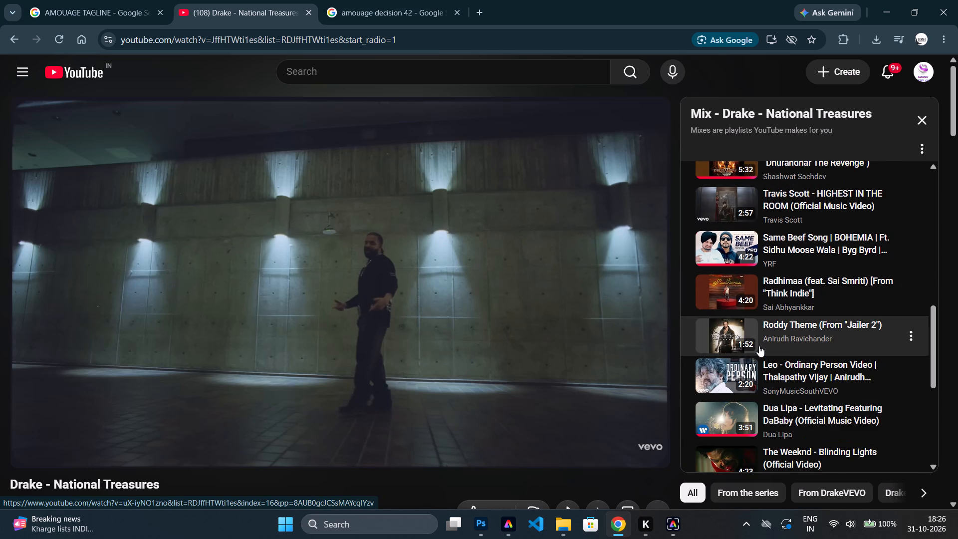
{"action": "scroll", "coordinate": [759, 347], "scroll_direction": "down", "scroll_amount": 2}
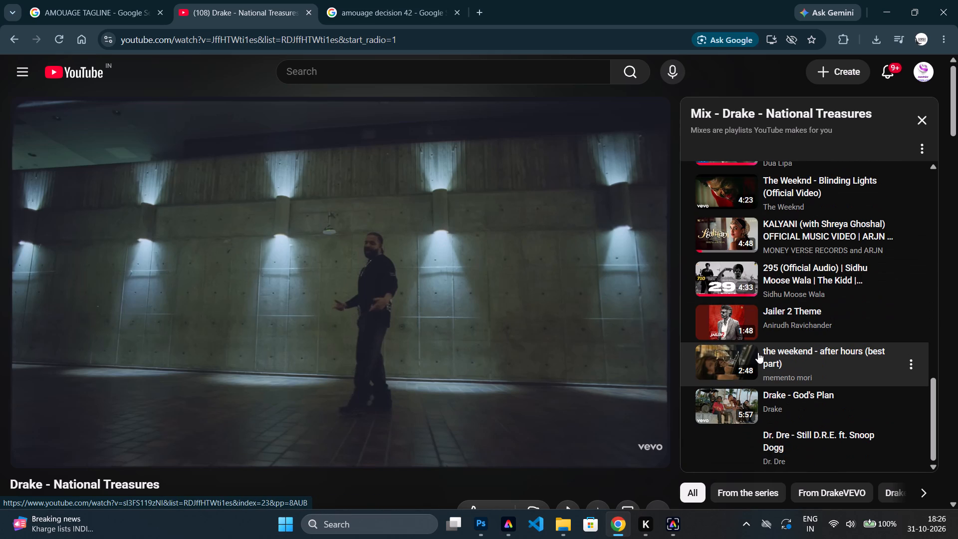
{"action": "scroll", "coordinate": [757, 353], "scroll_direction": "down", "scroll_amount": 2}
{"action": "scroll", "coordinate": [619, 374], "scroll_direction": "down", "scroll_amount": 1}
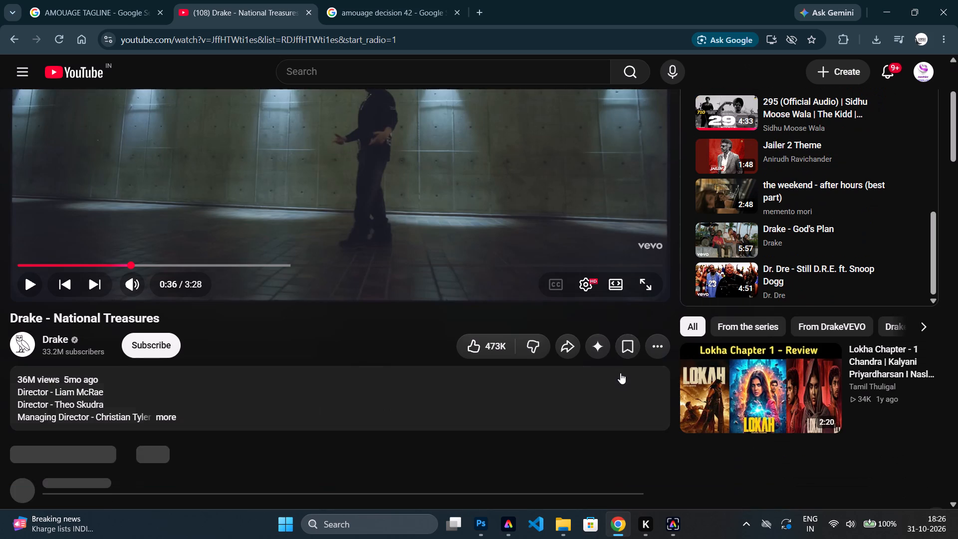
{"action": "scroll", "coordinate": [621, 372], "scroll_direction": "down", "scroll_amount": 2}
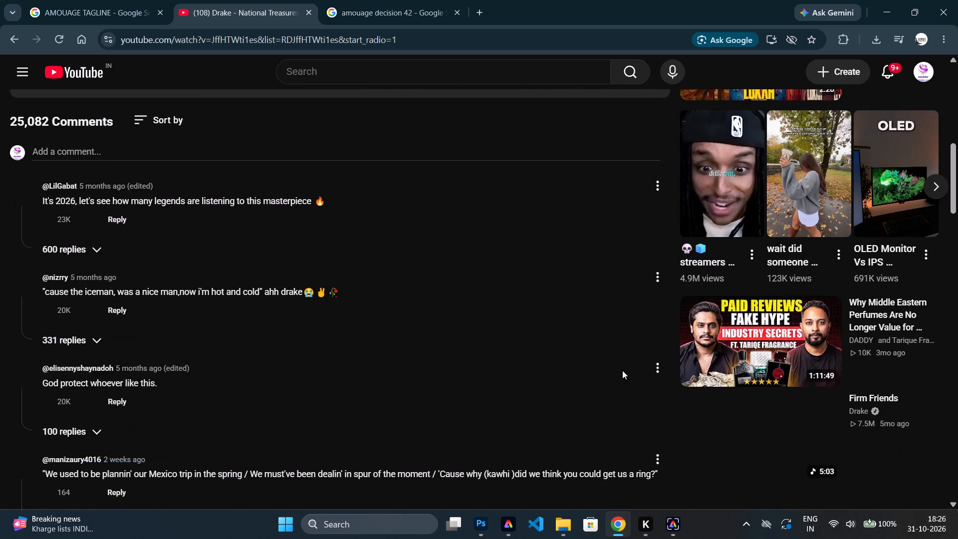
{"action": "scroll", "coordinate": [624, 374], "scroll_direction": "down", "scroll_amount": 2}
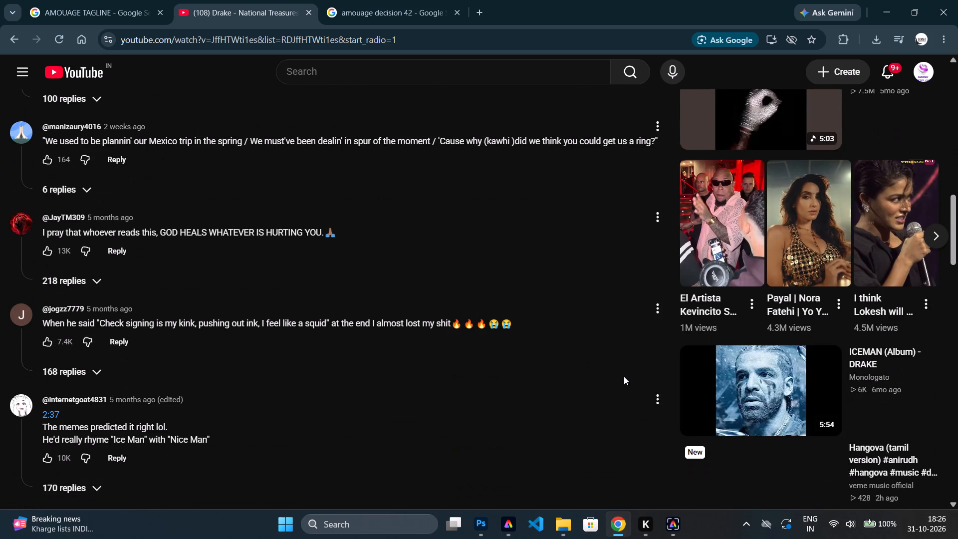
{"action": "scroll", "coordinate": [625, 378], "scroll_direction": "down", "scroll_amount": 2}
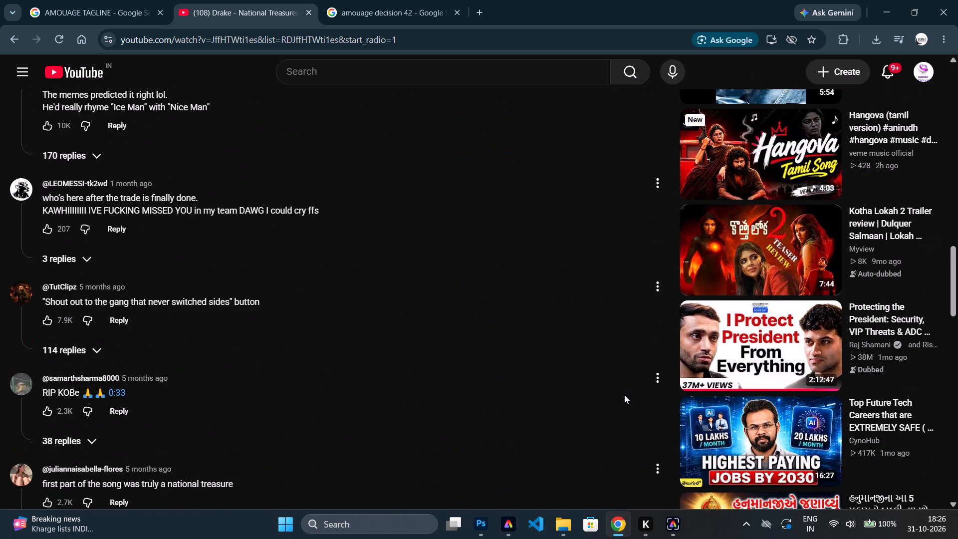
{"action": "scroll", "coordinate": [624, 393], "scroll_direction": "down", "scroll_amount": 1}
{"action": "scroll", "coordinate": [627, 386], "scroll_direction": "up", "scroll_amount": 1}
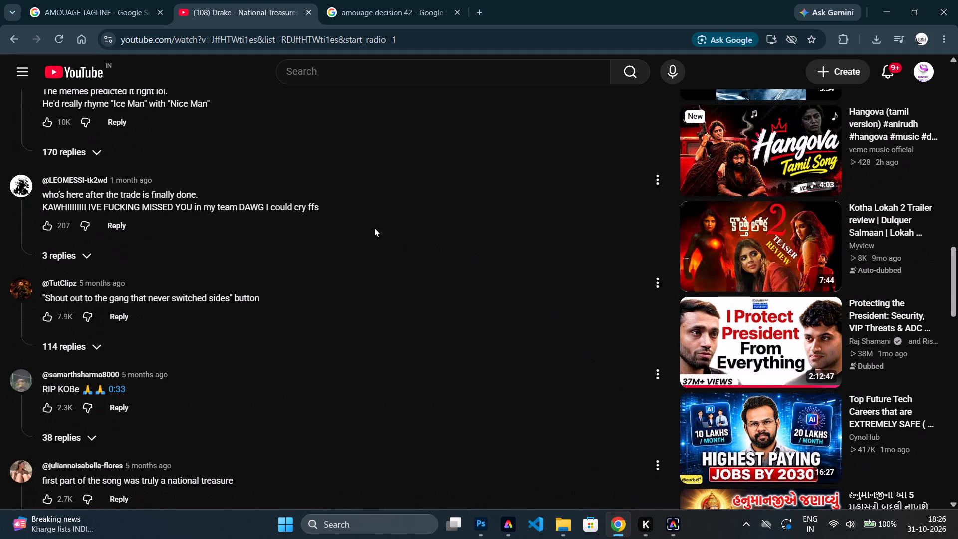
Return to the YouTube home feed and close the Drake - National Treasures mini player.
{"action": "left_click", "coordinate": [9, 45]}
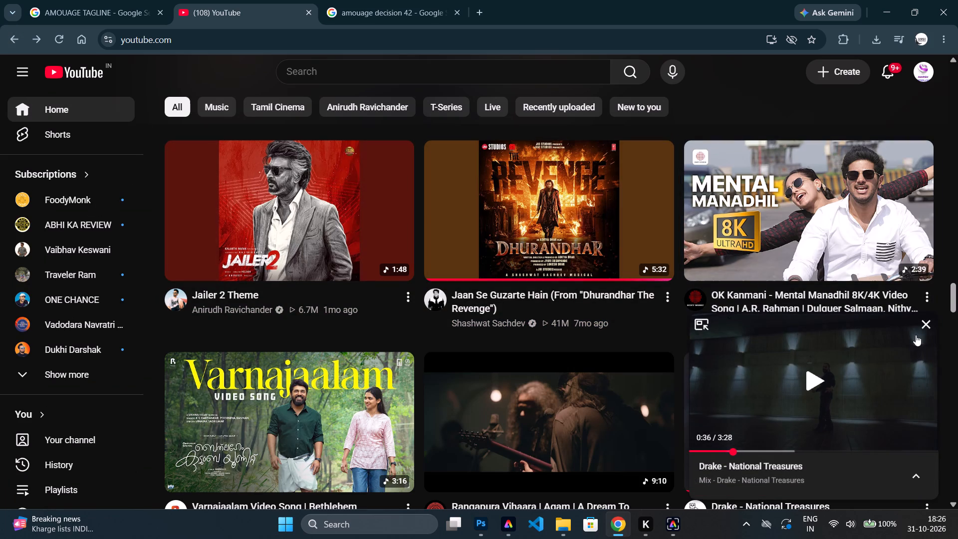
{"action": "left_click", "coordinate": [922, 324]}
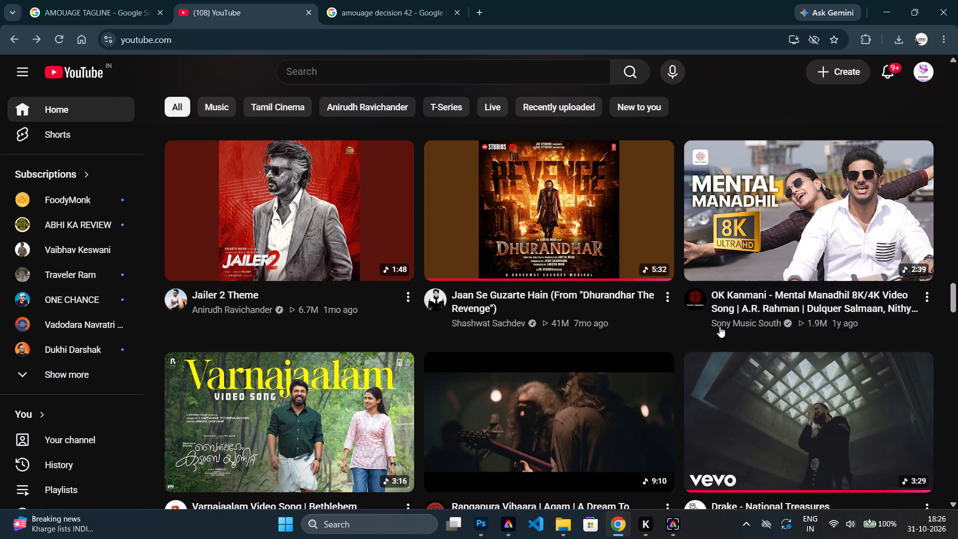
Browse back up through the home feed for a different song to play in the background.
{"action": "scroll", "coordinate": [655, 321], "scroll_direction": "up", "scroll_amount": 1}
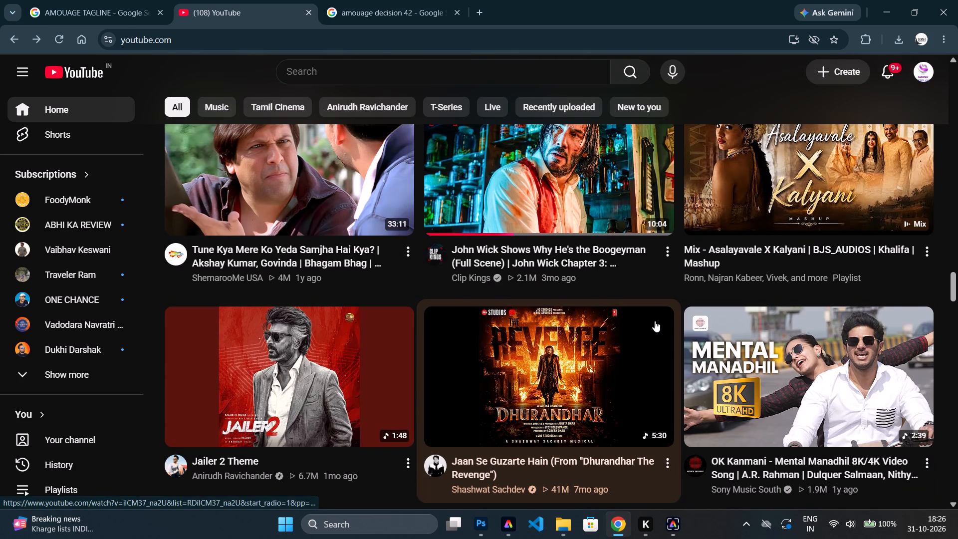
{"action": "scroll", "coordinate": [655, 321], "scroll_direction": "up", "scroll_amount": 5}
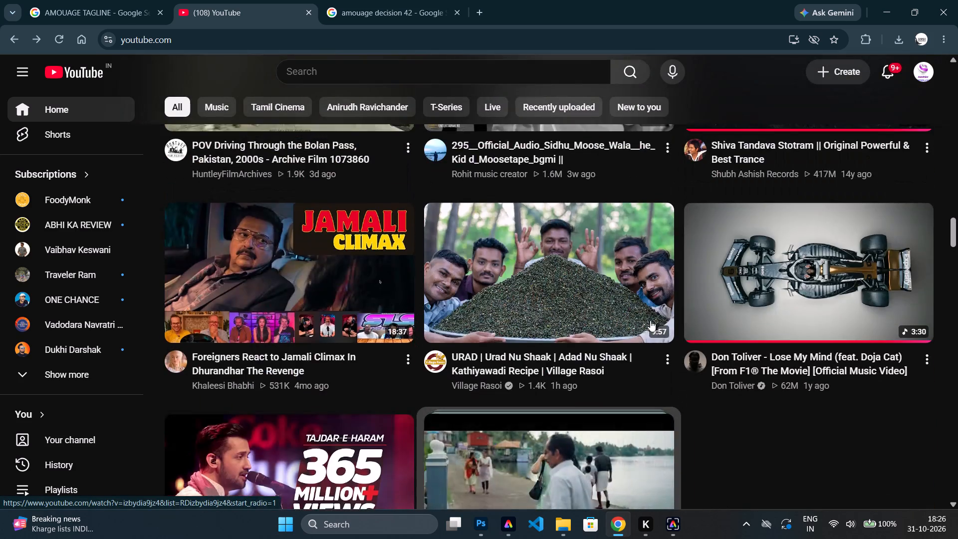
{"action": "scroll", "coordinate": [650, 319], "scroll_direction": "up", "scroll_amount": 4}
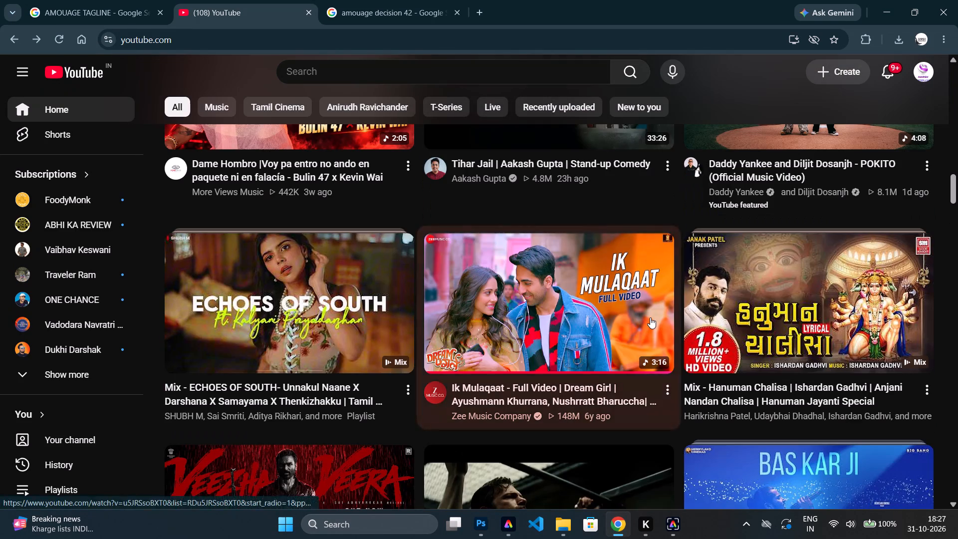
{"action": "scroll", "coordinate": [650, 317], "scroll_direction": "up", "scroll_amount": 1}
{"action": "scroll", "coordinate": [583, 314], "scroll_direction": "up", "scroll_amount": 1}
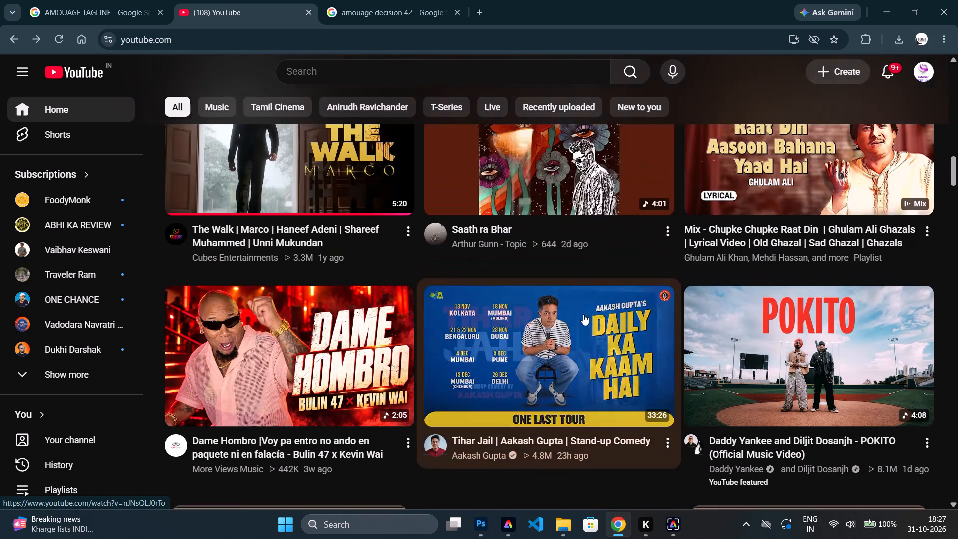
{"action": "scroll", "coordinate": [583, 314], "scroll_direction": "up", "scroll_amount": 5}
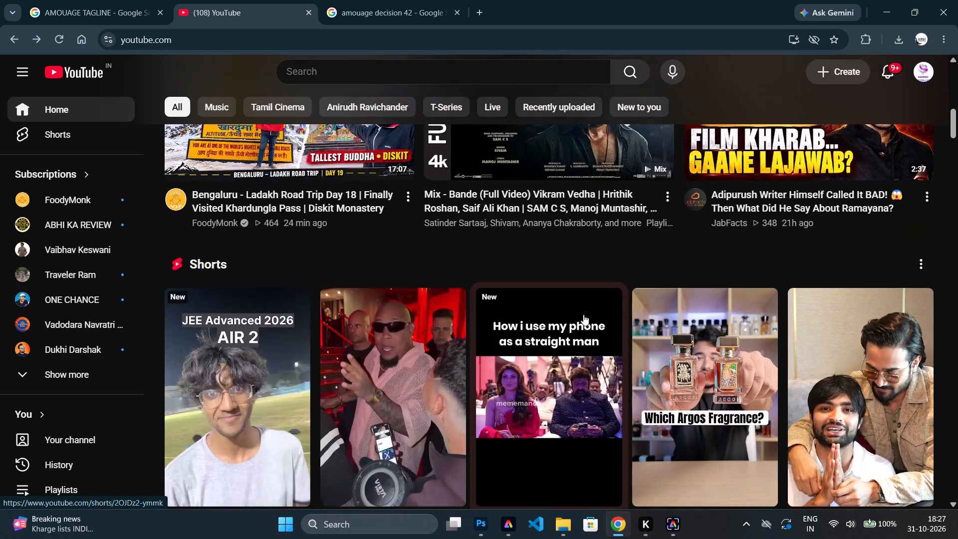
{"action": "scroll", "coordinate": [583, 314], "scroll_direction": "up", "scroll_amount": 7}
Go back down the home feed and play the Shiva Tandava Stotram || Original Powerful & Best Trance video.
{"action": "scroll", "coordinate": [591, 309], "scroll_direction": "down", "scroll_amount": 2}
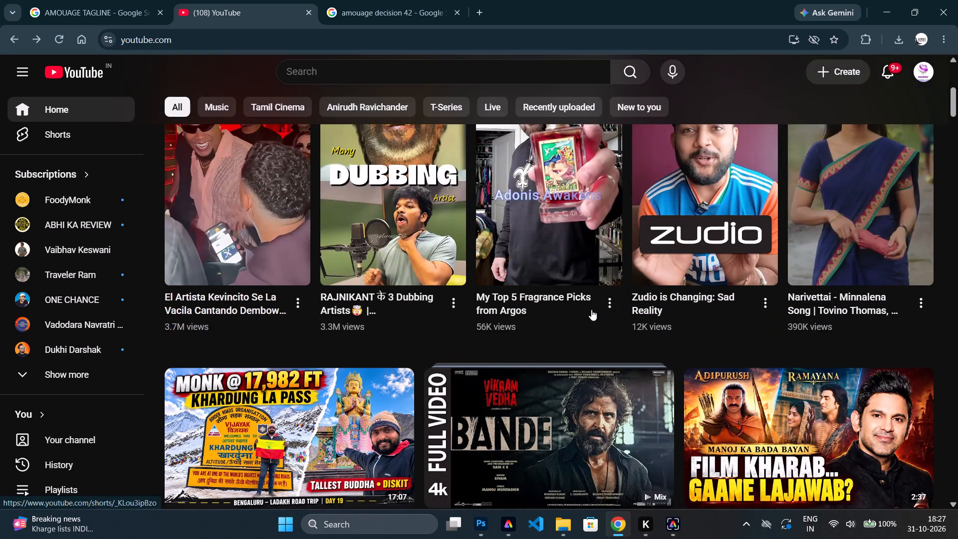
{"action": "scroll", "coordinate": [591, 309], "scroll_direction": "down", "scroll_amount": 5}
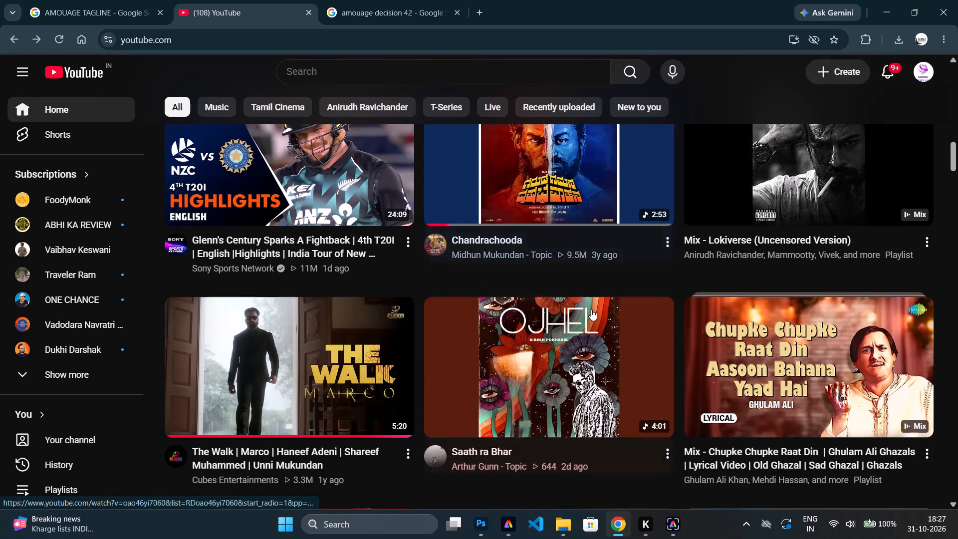
{"action": "scroll", "coordinate": [591, 309], "scroll_direction": "down", "scroll_amount": 1}
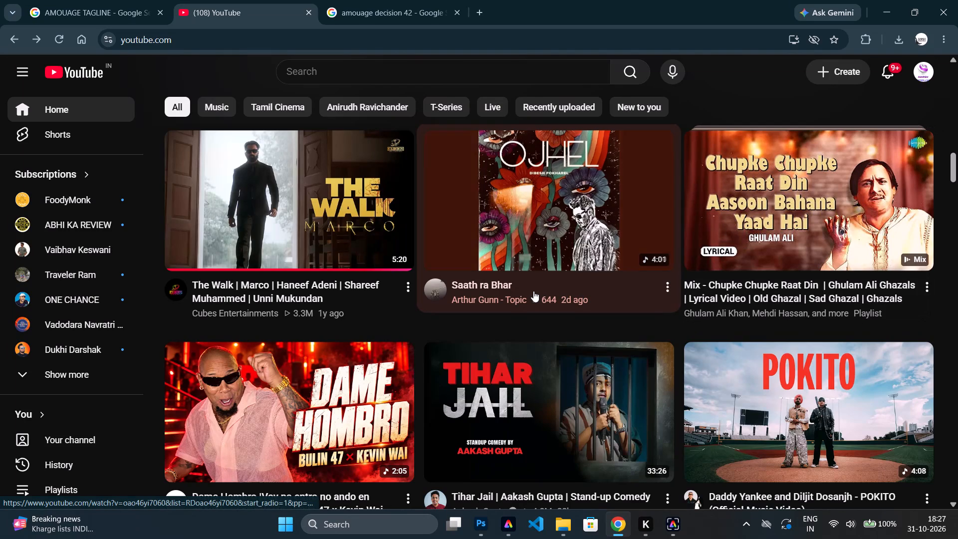
{"action": "scroll", "coordinate": [533, 291], "scroll_direction": "down", "scroll_amount": 2}
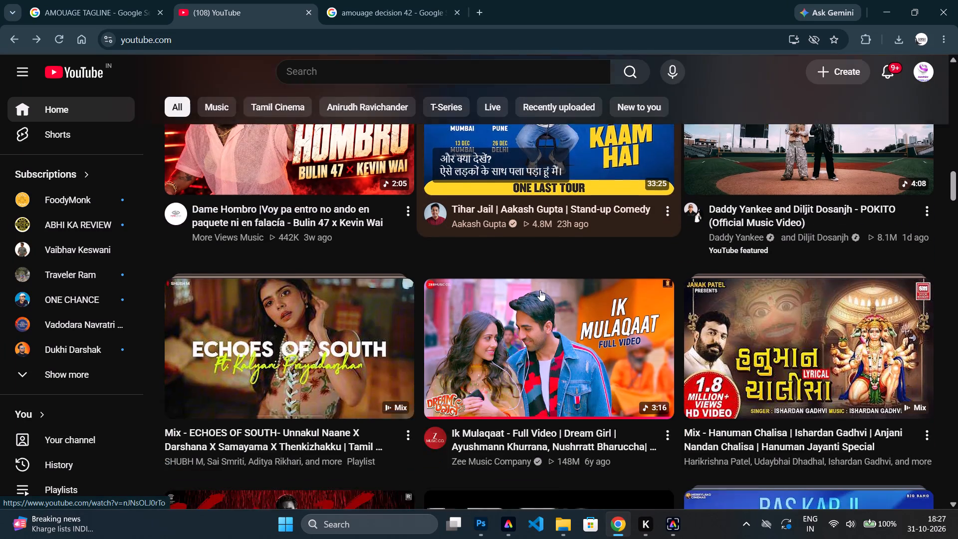
{"action": "scroll", "coordinate": [540, 290], "scroll_direction": "down", "scroll_amount": 2}
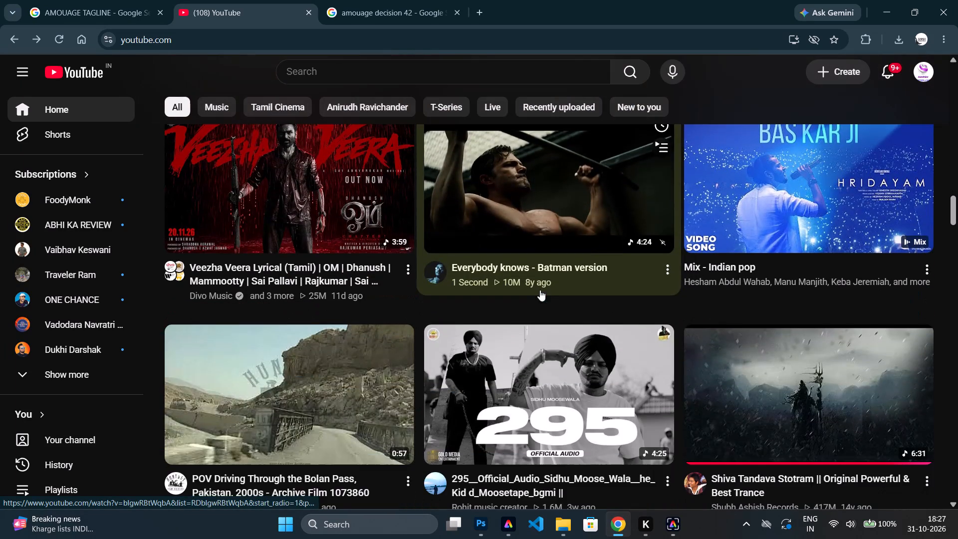
{"action": "scroll", "coordinate": [540, 290], "scroll_direction": "down", "scroll_amount": 2}
{"action": "scroll", "coordinate": [545, 289], "scroll_direction": "up", "scroll_amount": 1}
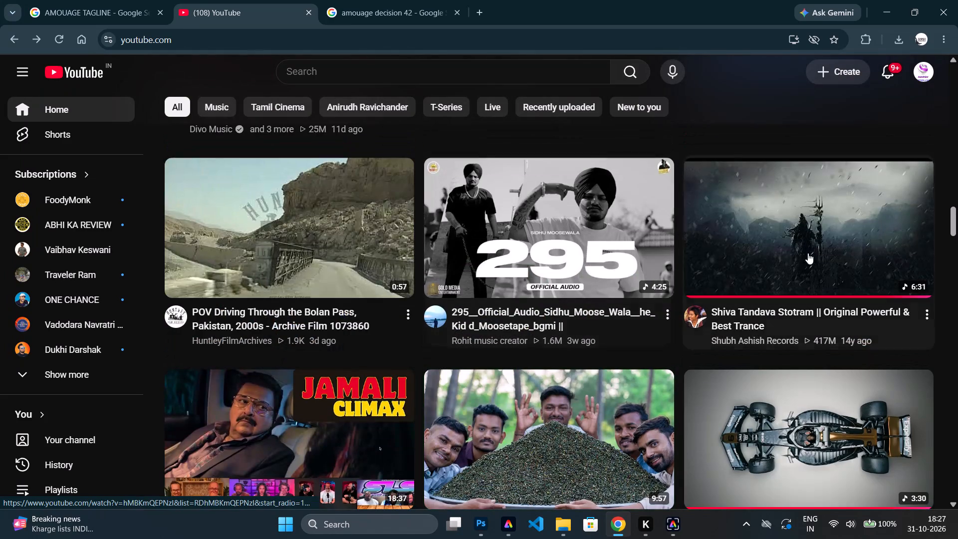
{"action": "left_click", "coordinate": [831, 233]}
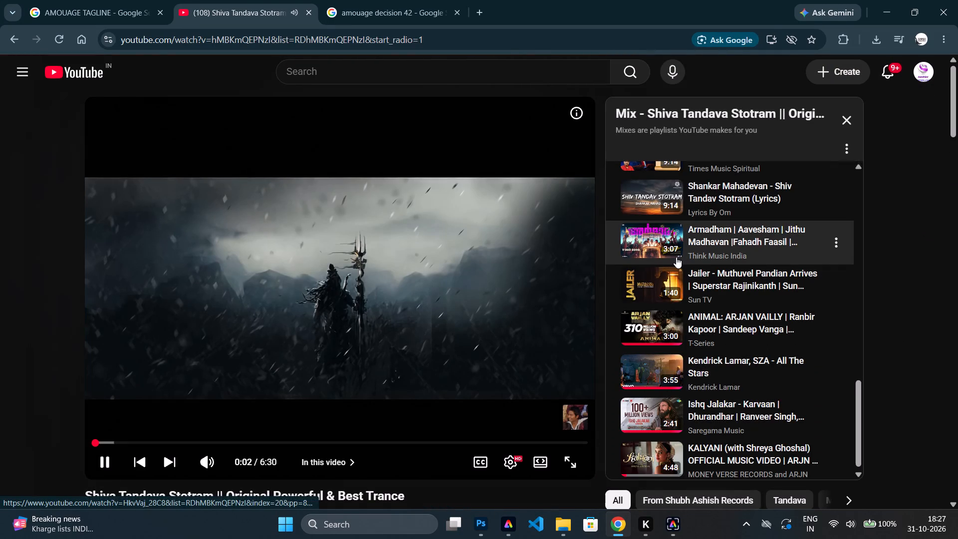
Look through the Shiva Tandava Stotram mix playlist for other songs.
{"action": "scroll", "coordinate": [660, 269], "scroll_direction": "up", "scroll_amount": 4}
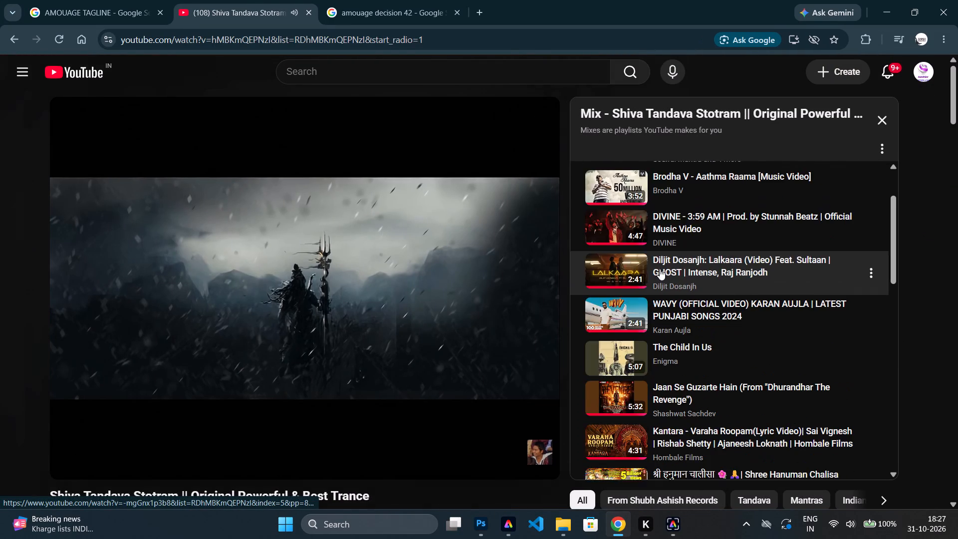
{"action": "scroll", "coordinate": [660, 269], "scroll_direction": "up", "scroll_amount": 10}
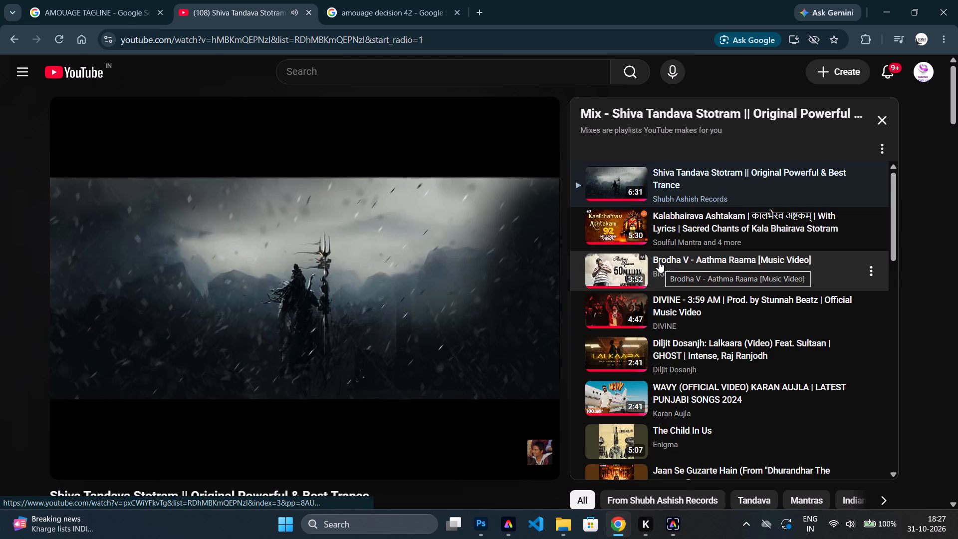
{"action": "scroll", "coordinate": [659, 262], "scroll_direction": "down", "scroll_amount": 1}
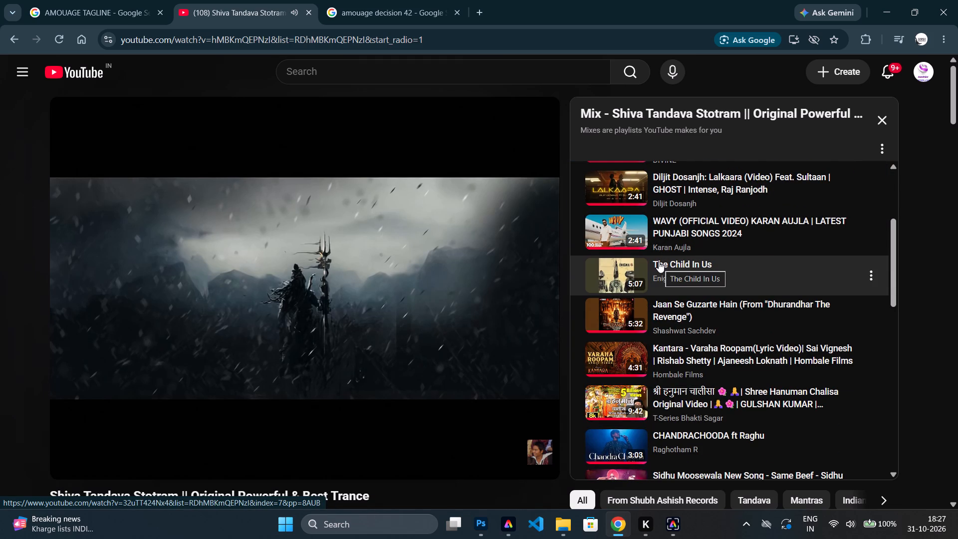
{"action": "scroll", "coordinate": [659, 262], "scroll_direction": "down", "scroll_amount": 2}
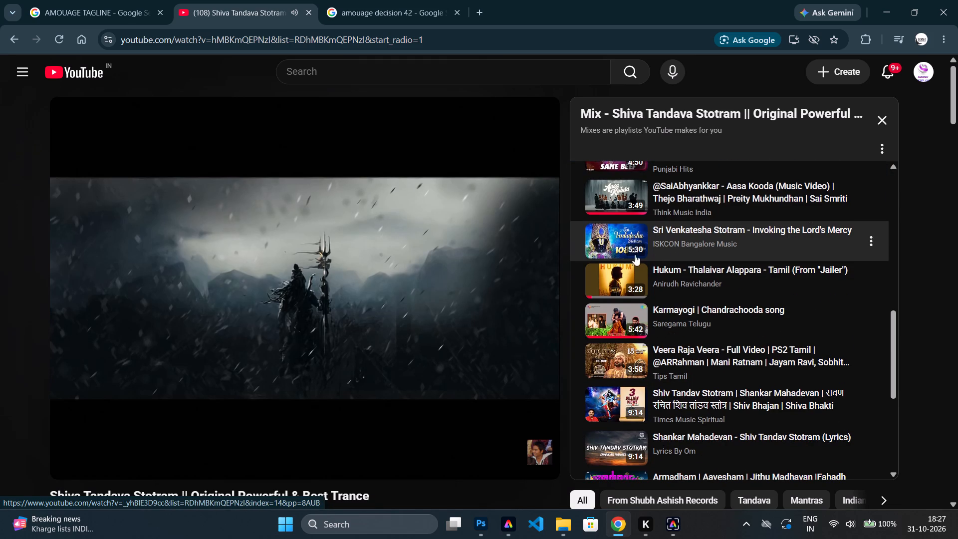
Return to the YouTube home feed and browse up and down it for a different song to play.
{"action": "left_click", "coordinate": [14, 41]}
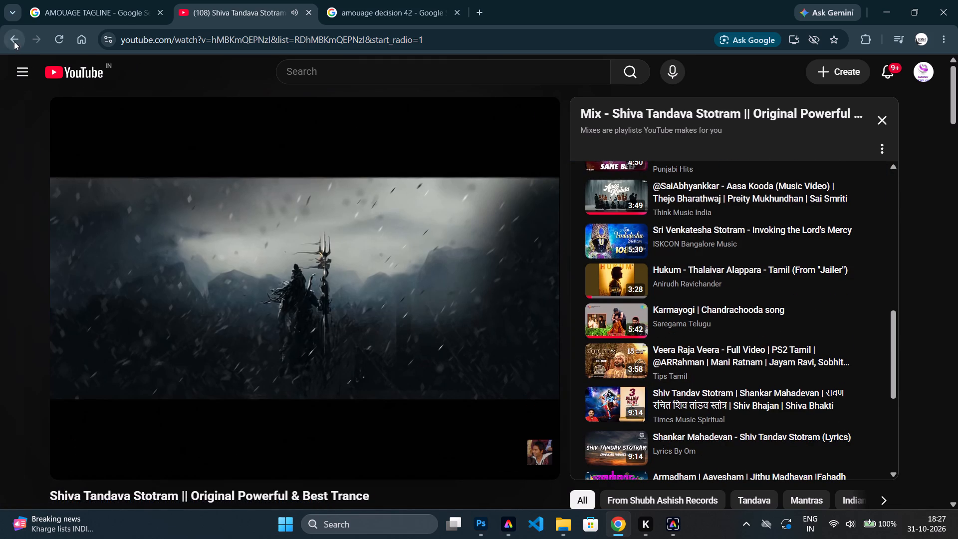
{"action": "scroll", "coordinate": [556, 296], "scroll_direction": "up", "scroll_amount": 5}
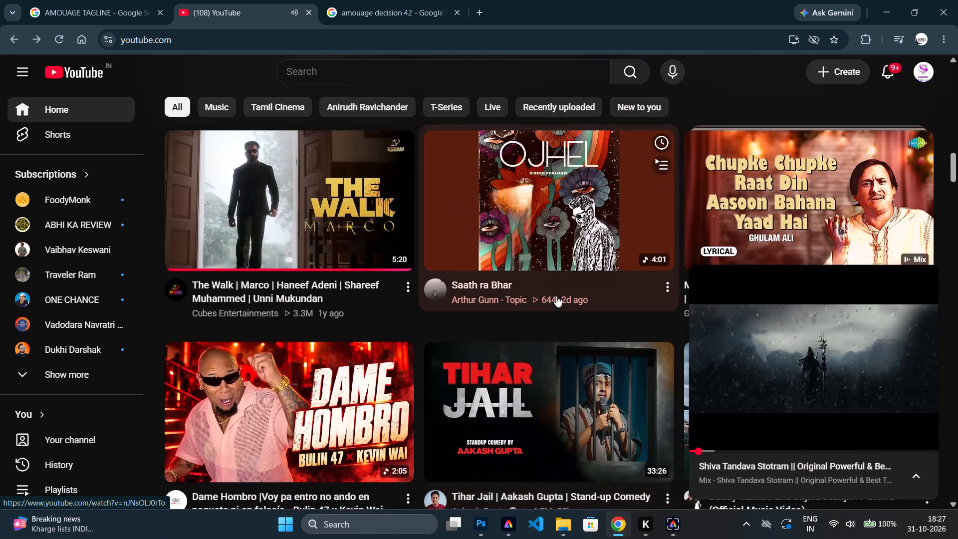
{"action": "scroll", "coordinate": [556, 296], "scroll_direction": "up", "scroll_amount": 8}
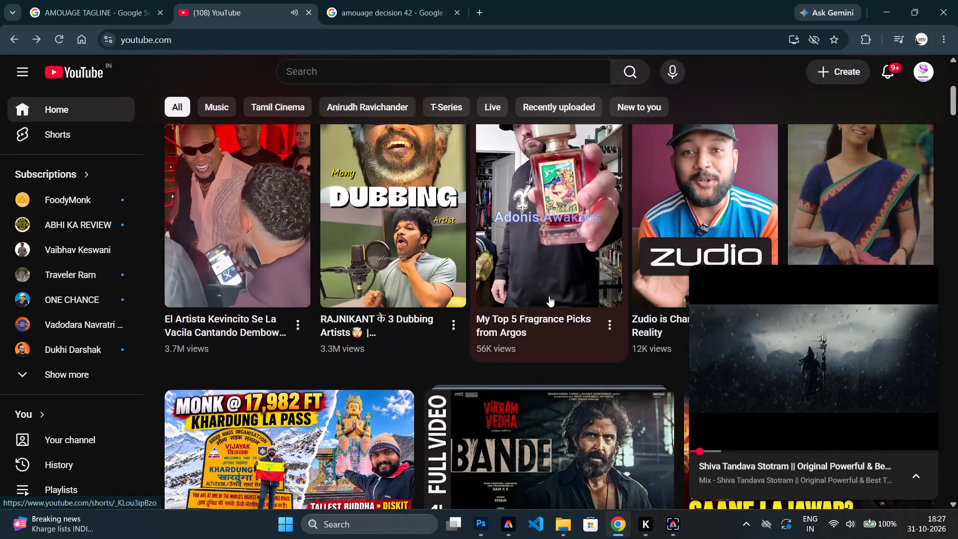
{"action": "scroll", "coordinate": [549, 296], "scroll_direction": "up", "scroll_amount": 7}
{"action": "scroll", "coordinate": [548, 297], "scroll_direction": "down", "scroll_amount": 5}
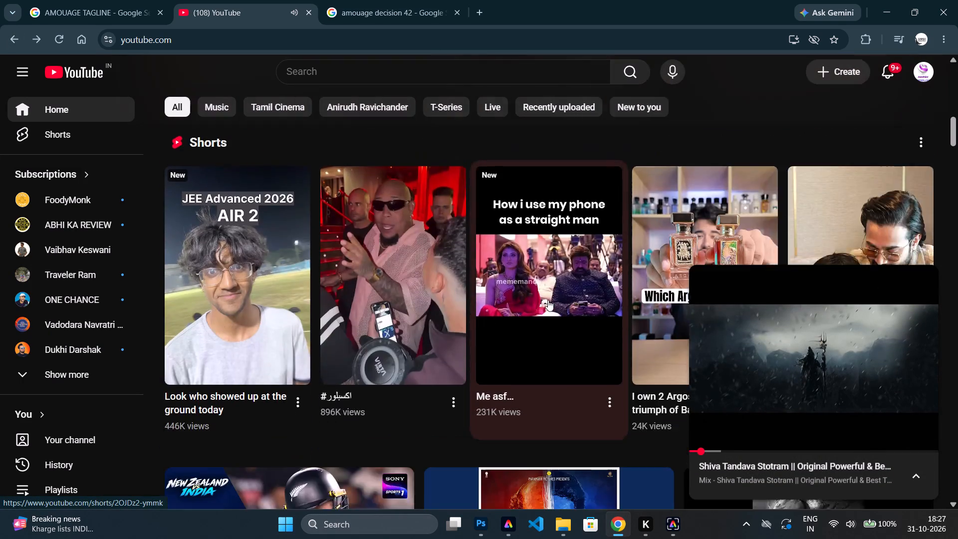
{"action": "scroll", "coordinate": [548, 300], "scroll_direction": "down", "scroll_amount": 7}
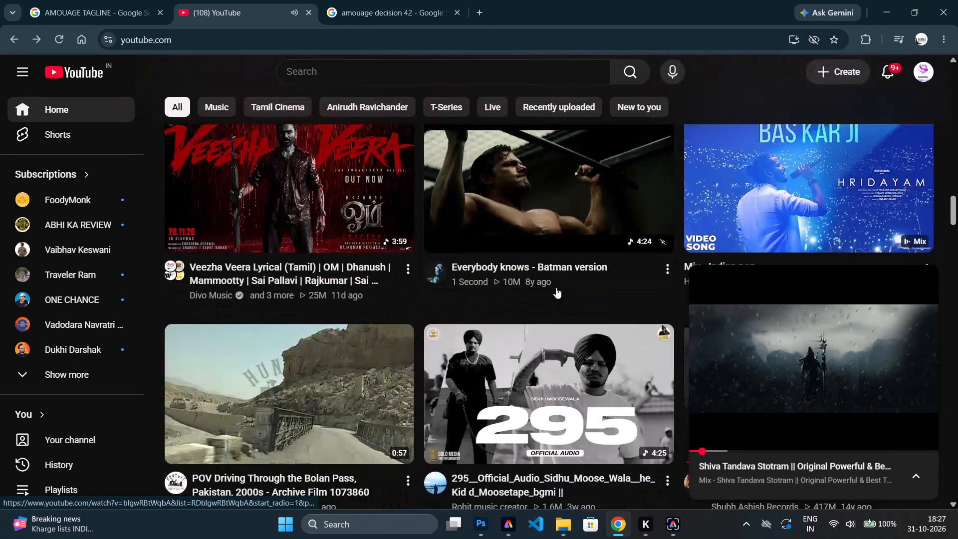
{"action": "scroll", "coordinate": [557, 288], "scroll_direction": "down", "scroll_amount": 1}
Play the Hanuman Chalisa | Ishardan Gadhvi mix from the home feed as background music.
{"action": "scroll", "coordinate": [561, 282], "scroll_direction": "up", "scroll_amount": 4}
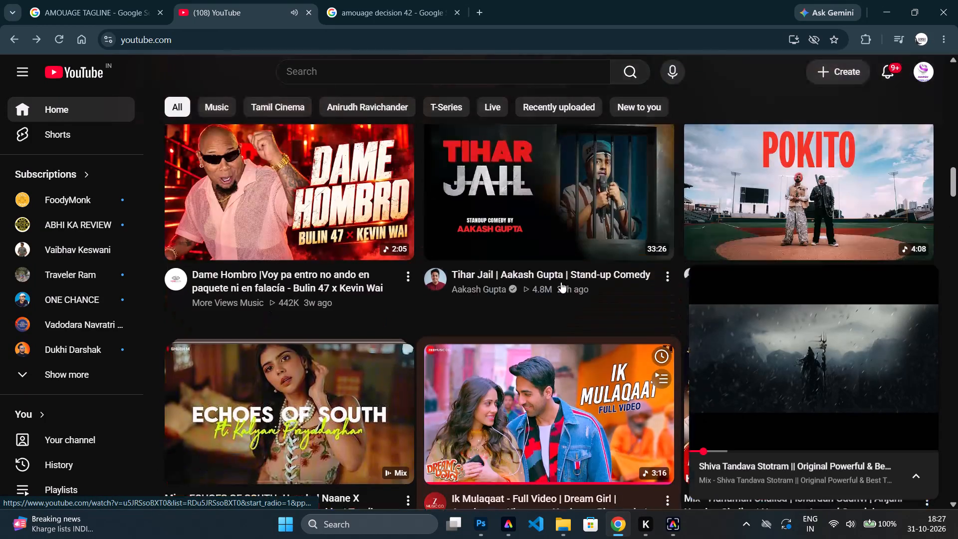
{"action": "scroll", "coordinate": [595, 282], "scroll_direction": "down", "scroll_amount": 1}
{"action": "left_click", "coordinate": [725, 246]}
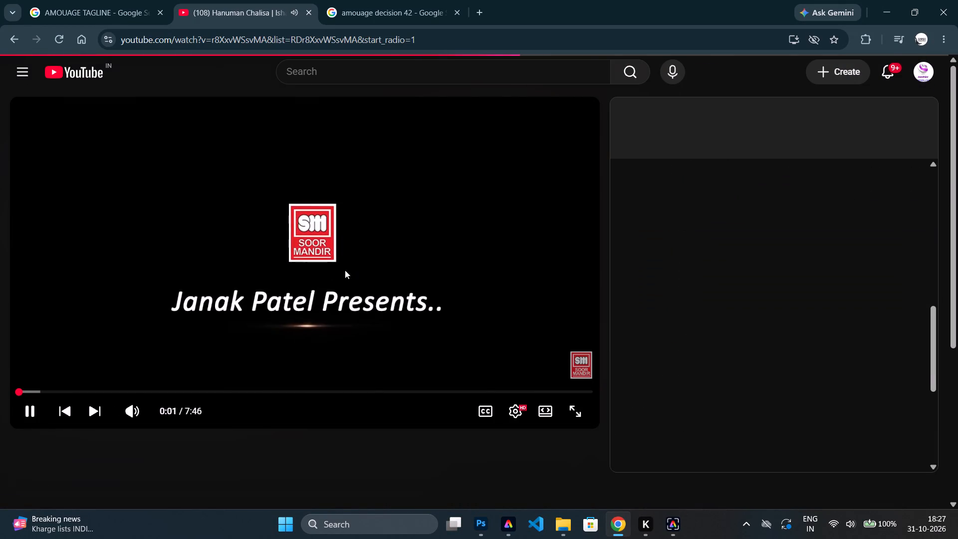
Switch to Photoshop and look through the anti-aliasing options for the gold THE GIFT OF KINGS text.
{"action": "left_click", "coordinate": [477, 523]}
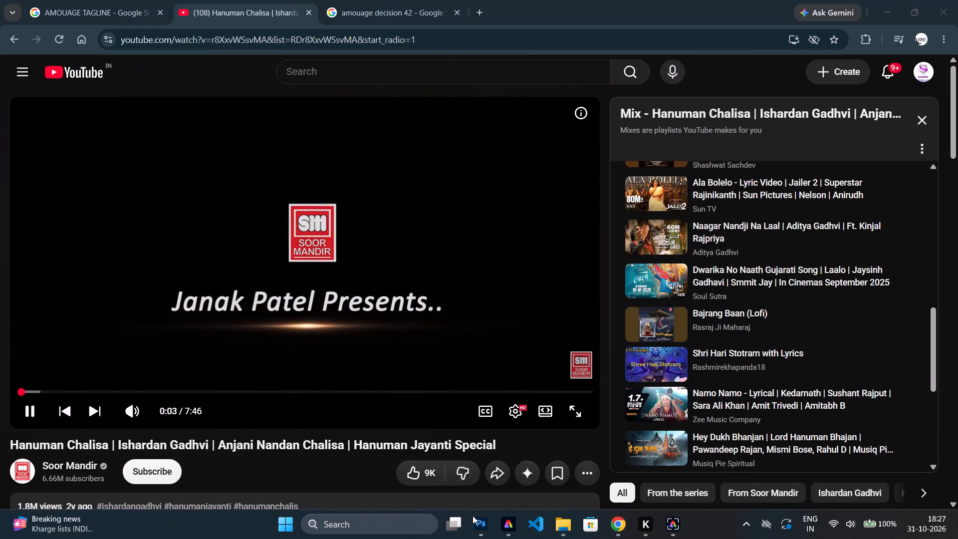
{"action": "left_click", "coordinate": [475, 530]}
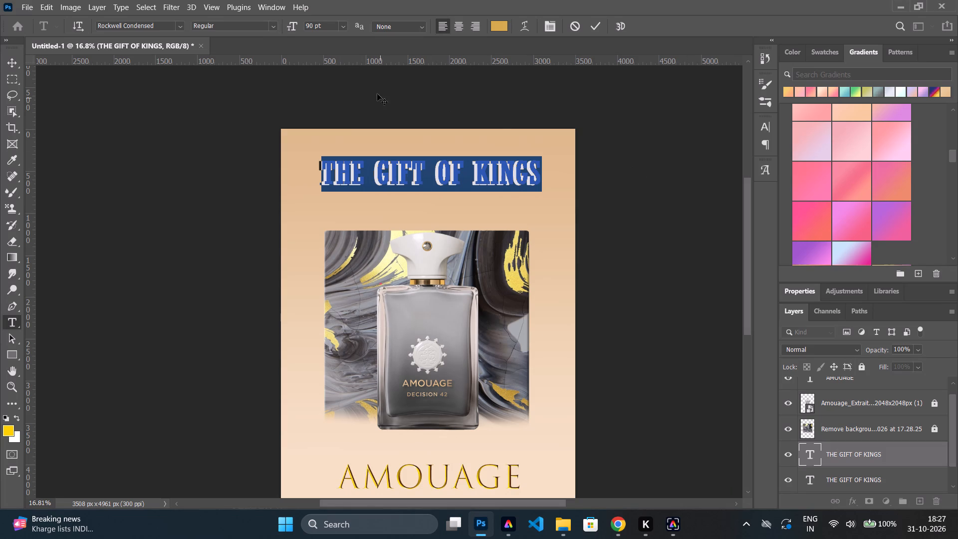
{"action": "left_click", "coordinate": [419, 28]}
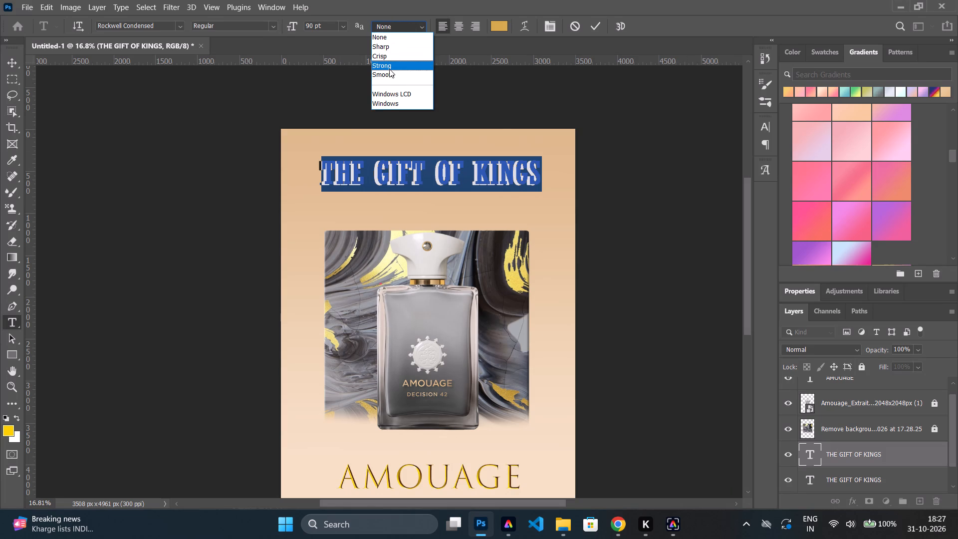
{"action": "left_click", "coordinate": [541, 103]}
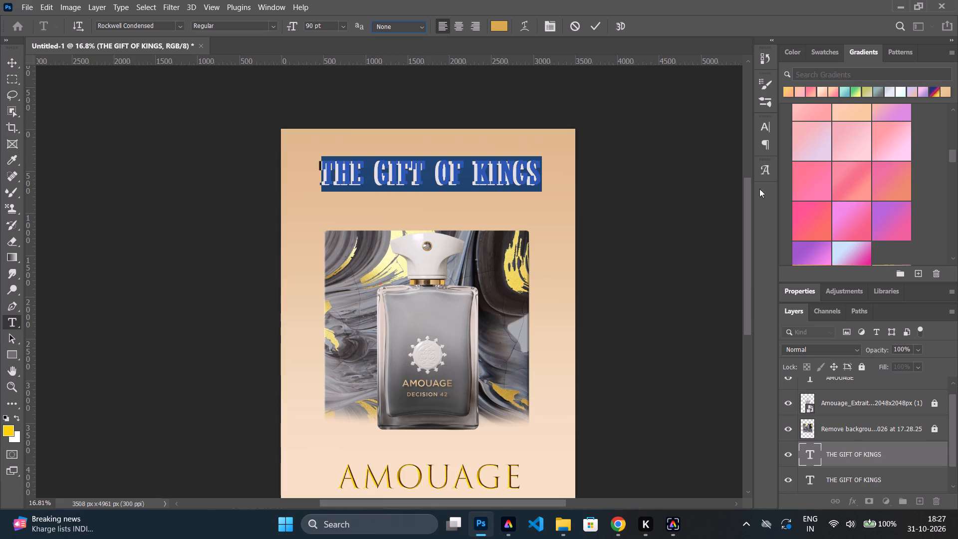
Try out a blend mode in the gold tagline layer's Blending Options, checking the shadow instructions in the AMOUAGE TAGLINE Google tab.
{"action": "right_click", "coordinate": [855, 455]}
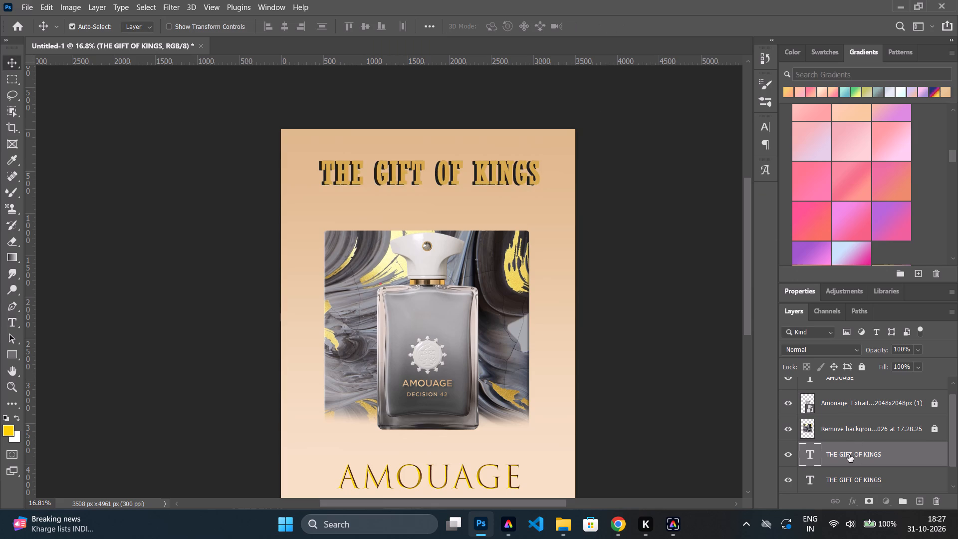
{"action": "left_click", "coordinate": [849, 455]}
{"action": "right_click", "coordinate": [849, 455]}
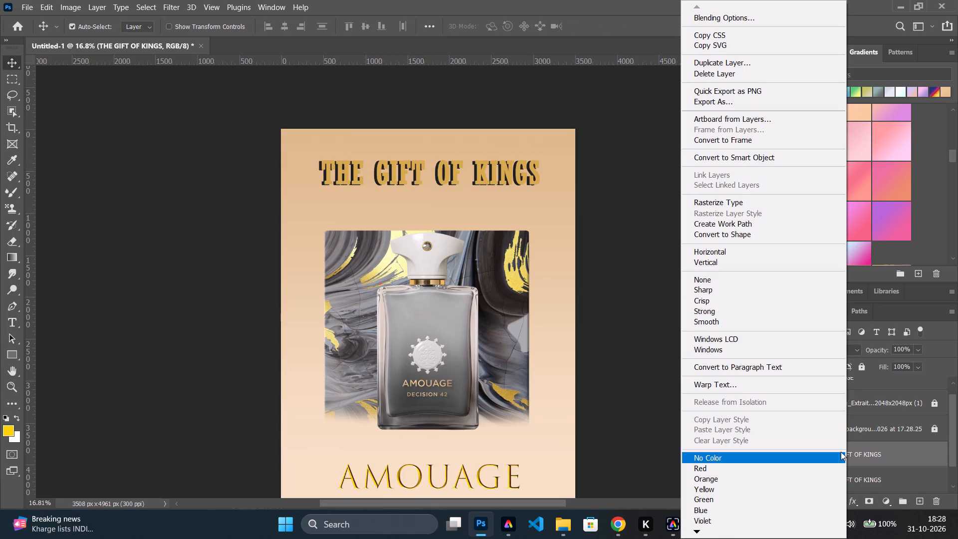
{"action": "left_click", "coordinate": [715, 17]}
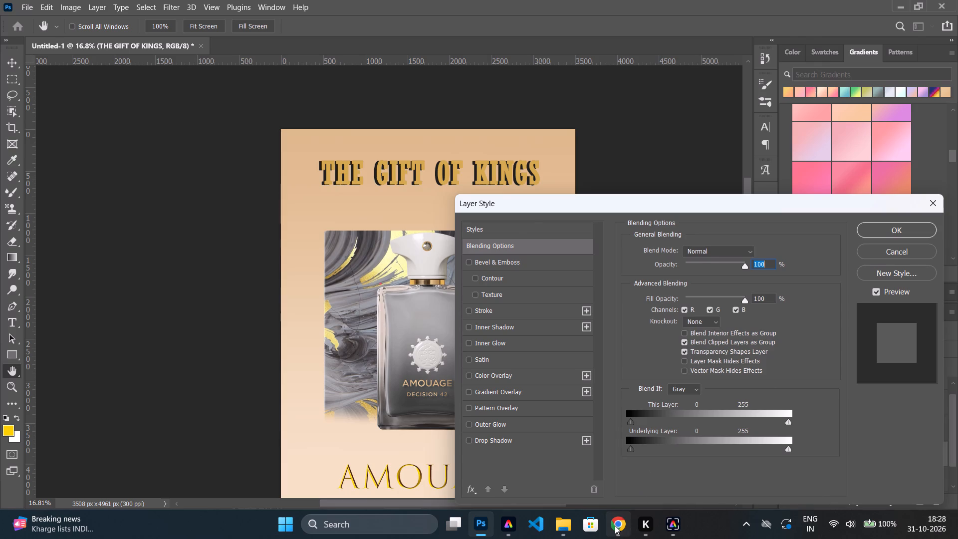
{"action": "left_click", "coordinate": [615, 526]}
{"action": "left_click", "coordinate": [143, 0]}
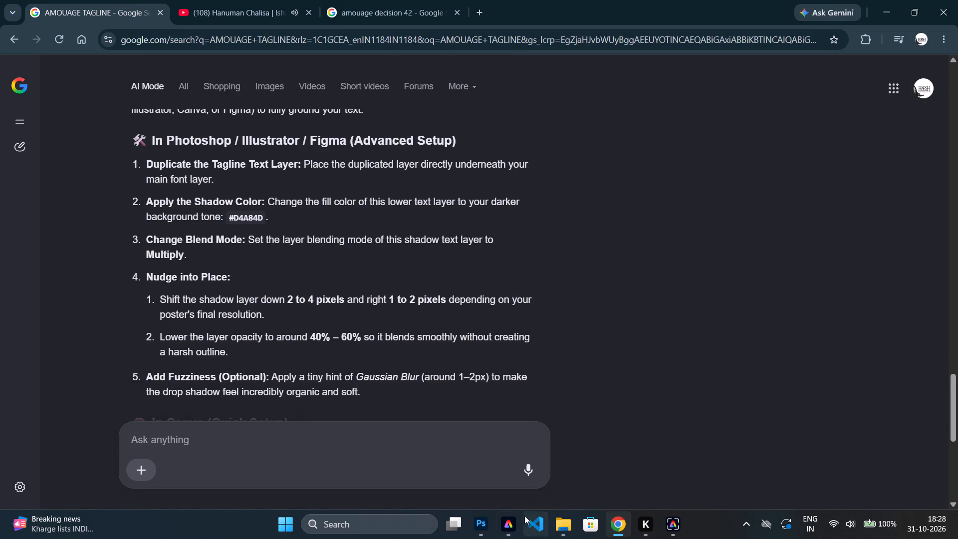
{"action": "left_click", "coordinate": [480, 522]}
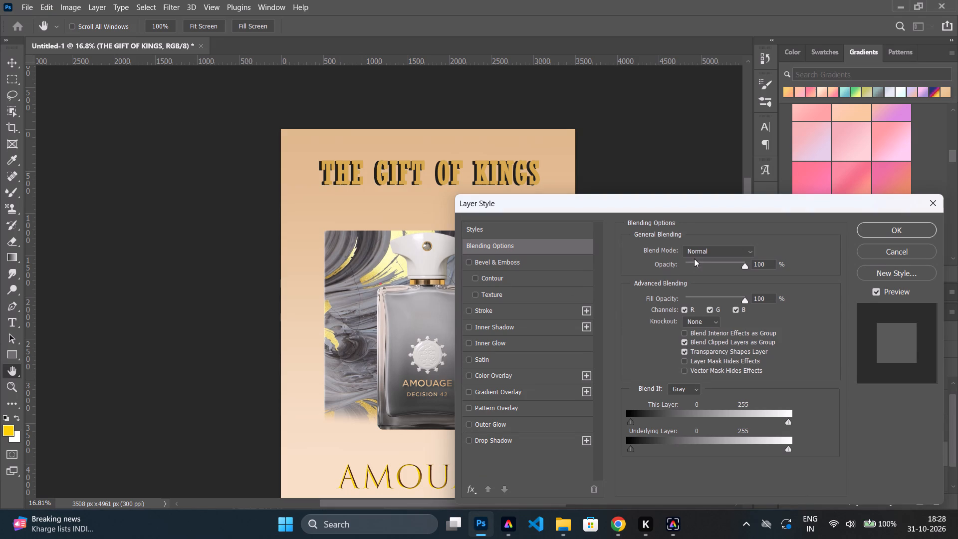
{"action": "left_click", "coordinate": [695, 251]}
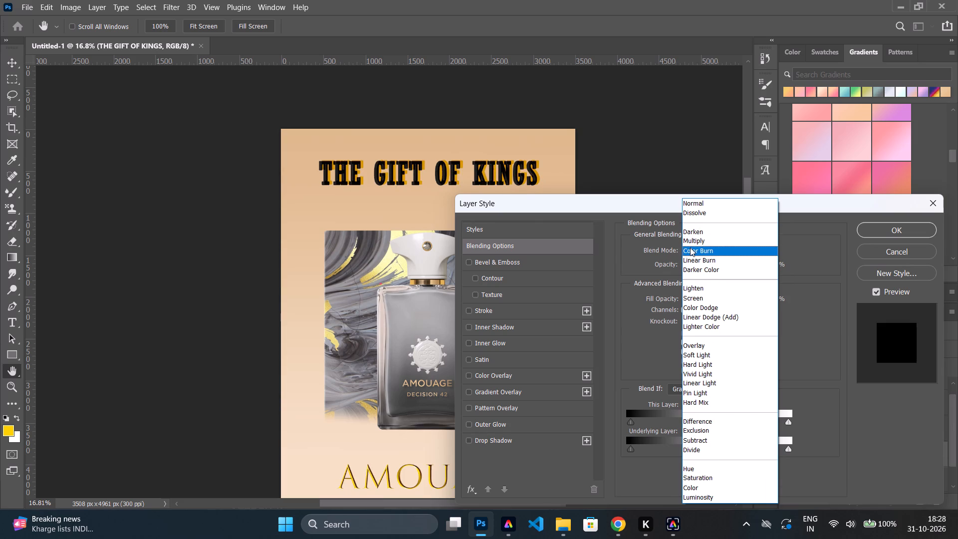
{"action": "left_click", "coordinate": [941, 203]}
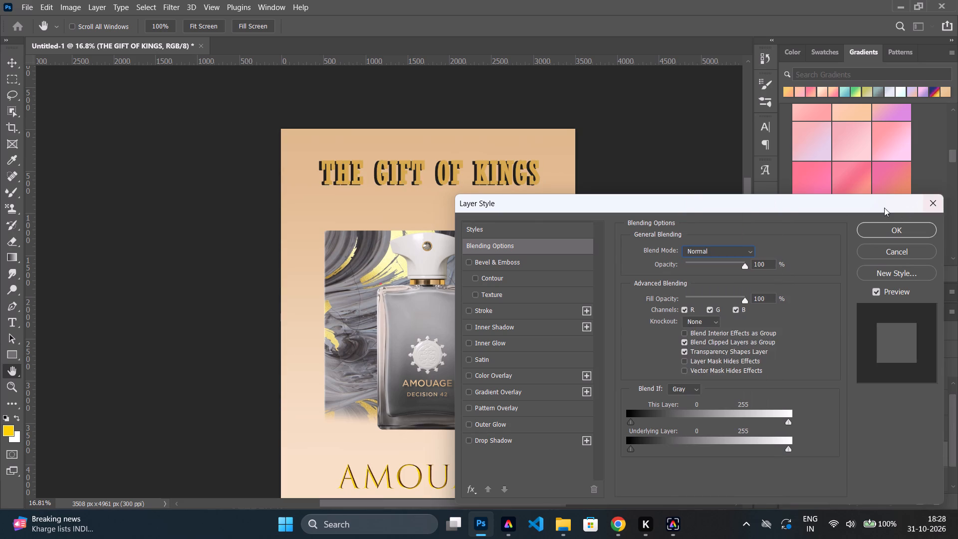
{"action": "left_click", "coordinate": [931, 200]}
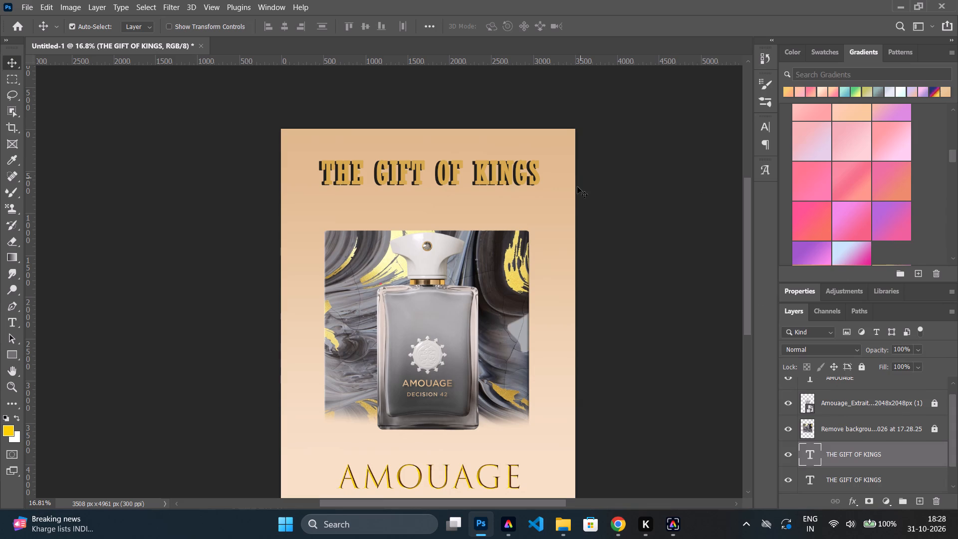
Move the gold THE GIFT OF KINGS text down so it sits just below the dark copy, above the bottle image.
{"action": "left_click", "coordinate": [511, 177]}
{"action": "left_click", "coordinate": [510, 176]}
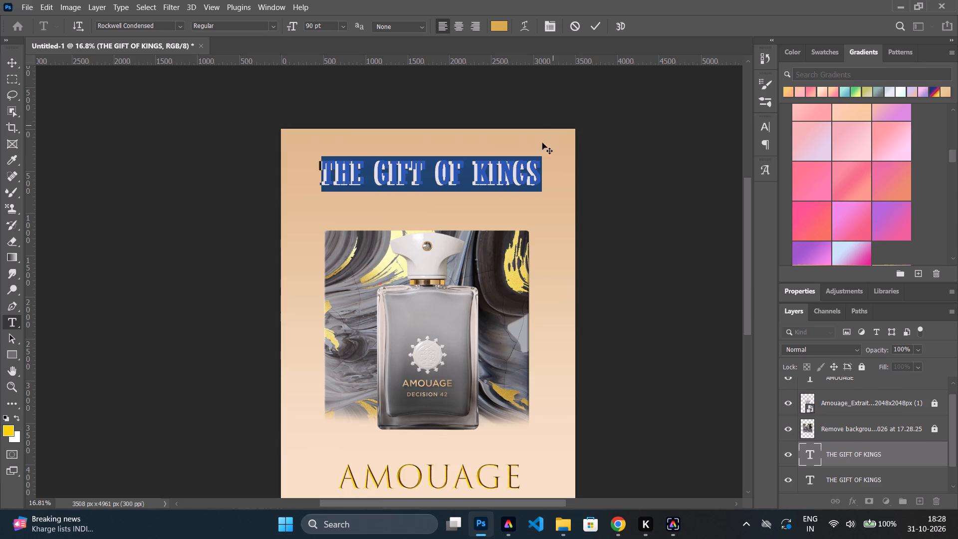
{"action": "left_click_drag", "start_coordinate": [524, 199], "coordinate": [521, 228]}
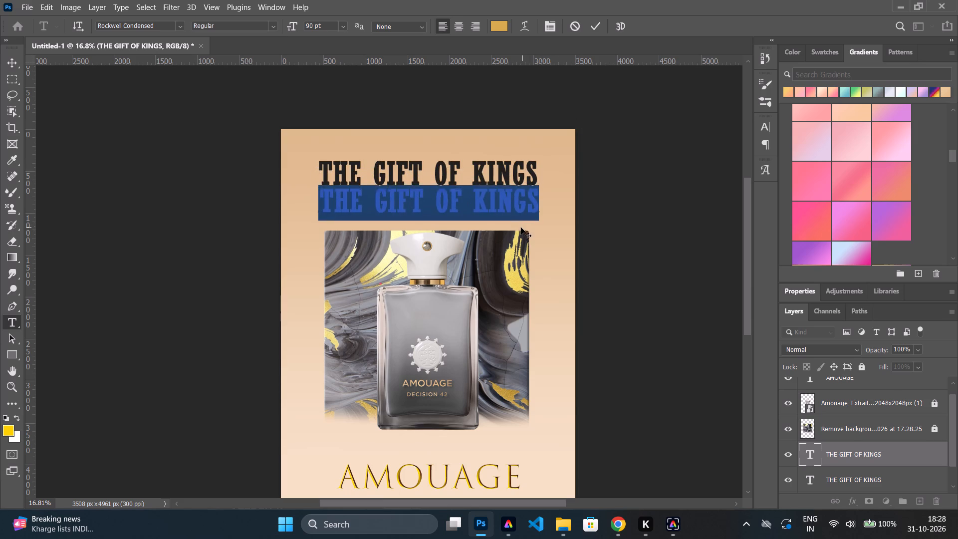
{"action": "left_click_drag", "start_coordinate": [521, 228], "coordinate": [517, 231]}
Copy the hex code d4a84d from the gold tagline's text colour.
{"action": "left_click", "coordinate": [497, 164]}
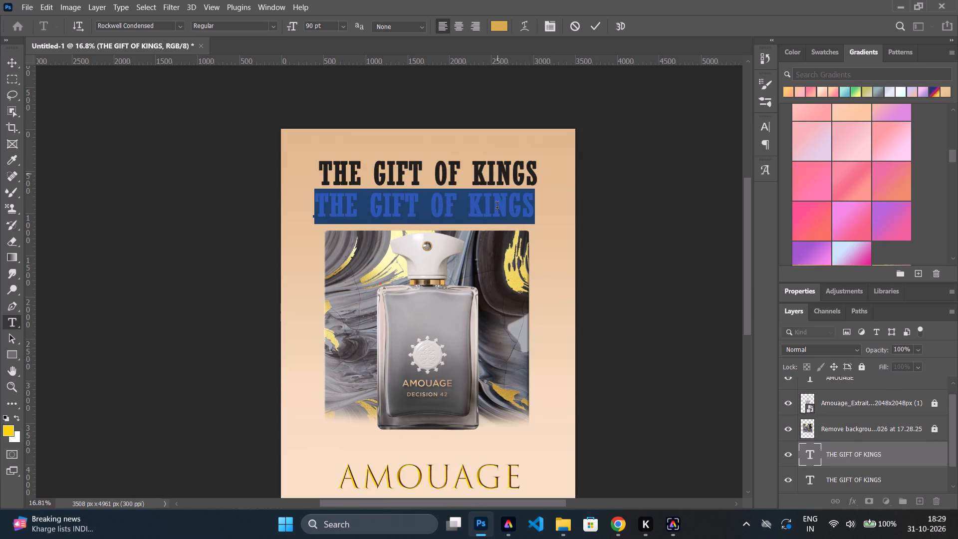
{"action": "double_click", "coordinate": [496, 214]}
{"action": "left_click", "coordinate": [491, 212]}
{"action": "double_click", "coordinate": [471, 212]}
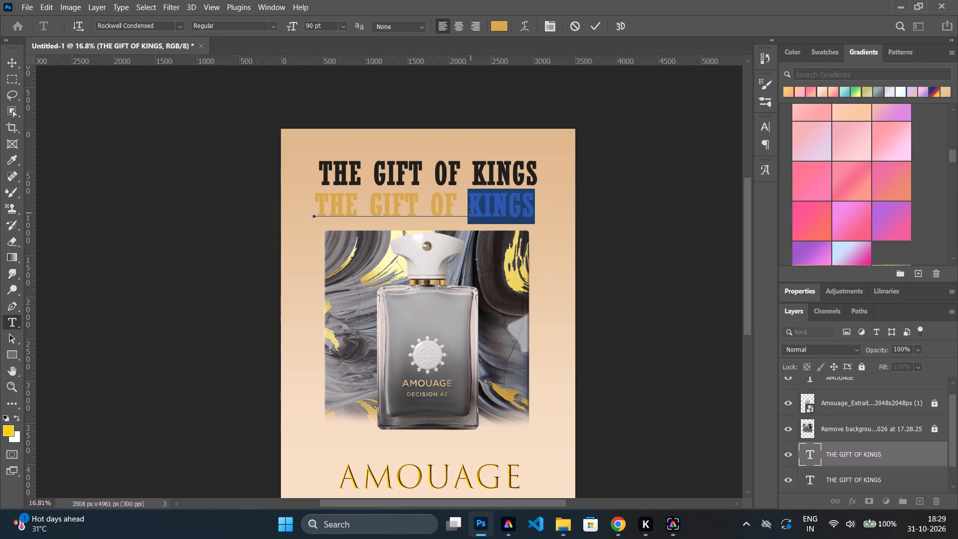
{"action": "triple_click", "coordinate": [432, 209]}
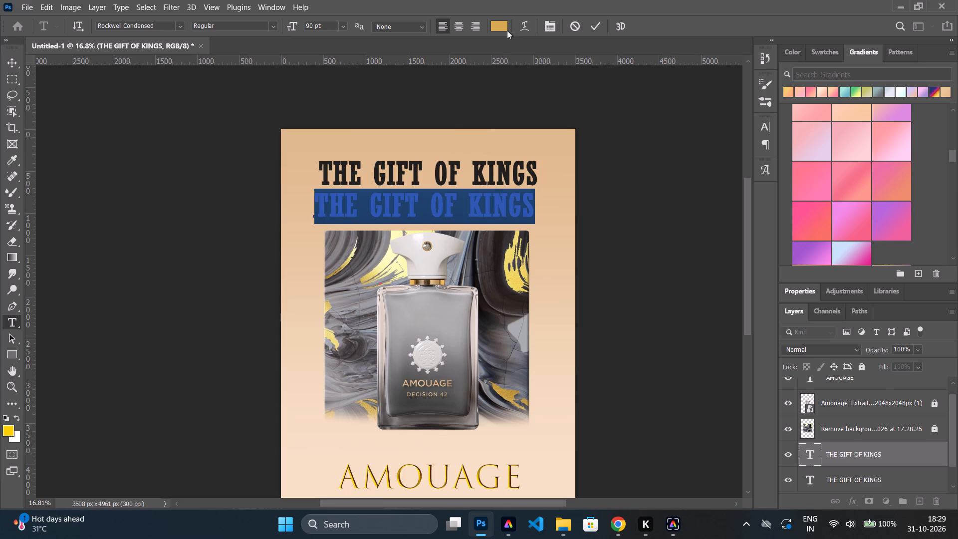
{"action": "left_click", "coordinate": [500, 24]}
{"action": "key", "text": "ctrl+c"}
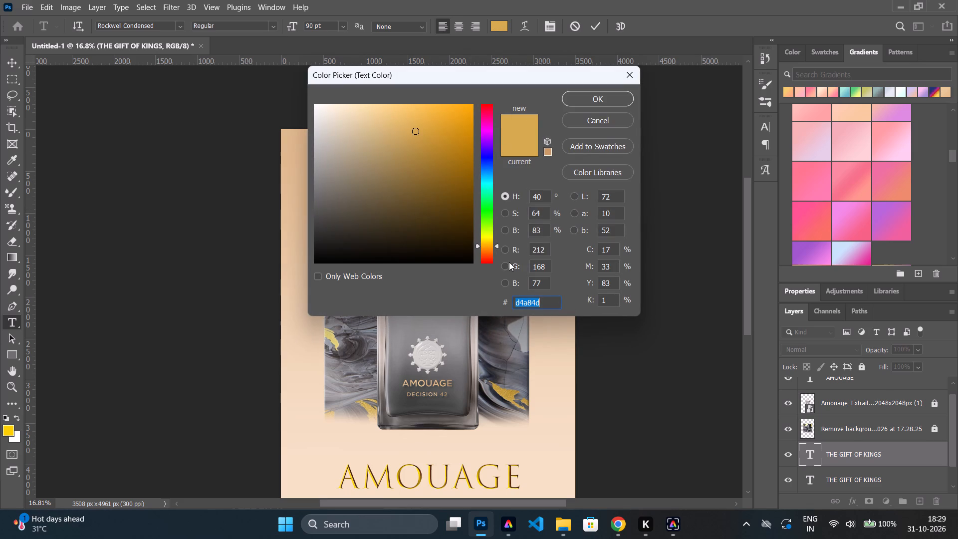
{"action": "left_click", "coordinate": [635, 67]}
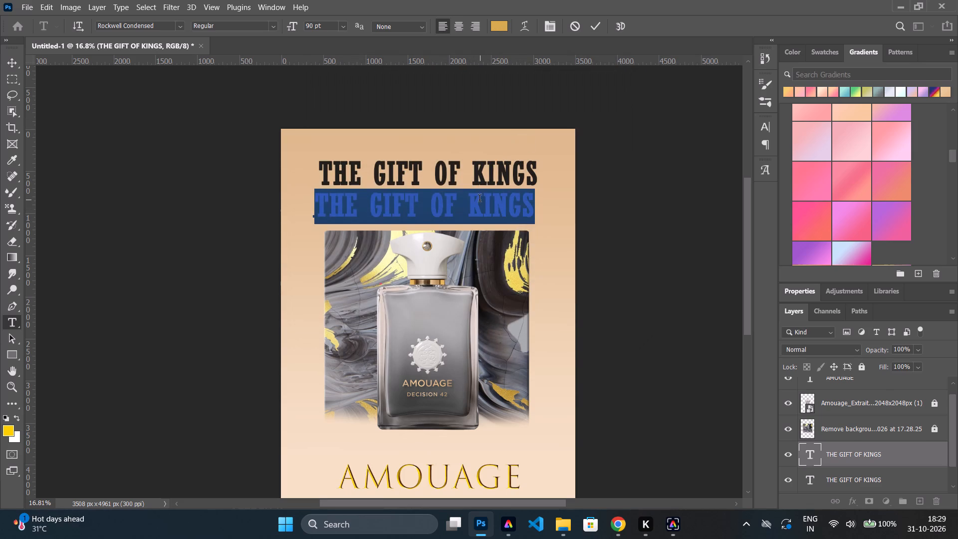
Change the gold THE GIFT OF KINGS text to the near-black colour 1c1d22.
{"action": "left_click", "coordinate": [479, 200]}
{"action": "double_click", "coordinate": [479, 200]}
{"action": "left_click", "coordinate": [496, 23]}
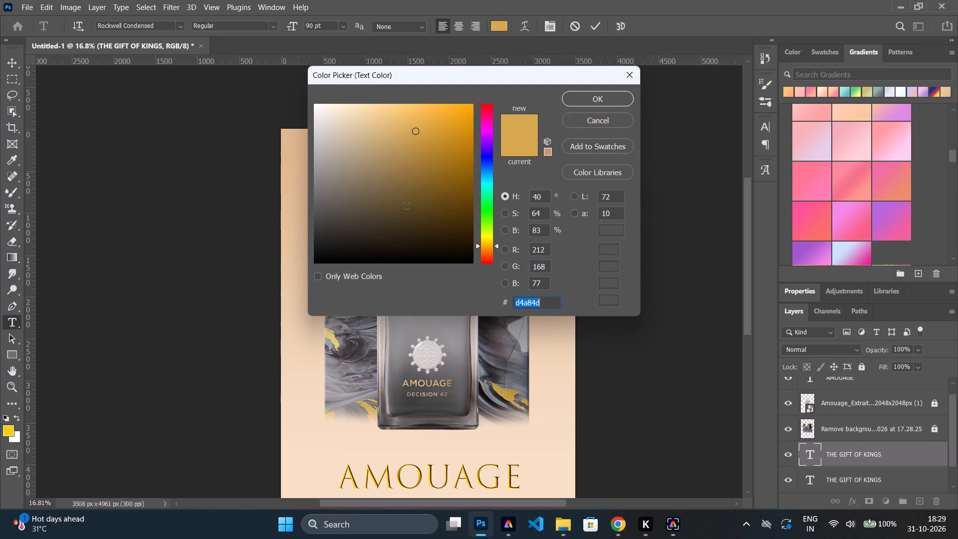
{"action": "left_click_drag", "start_coordinate": [486, 232], "coordinate": [487, 173]}
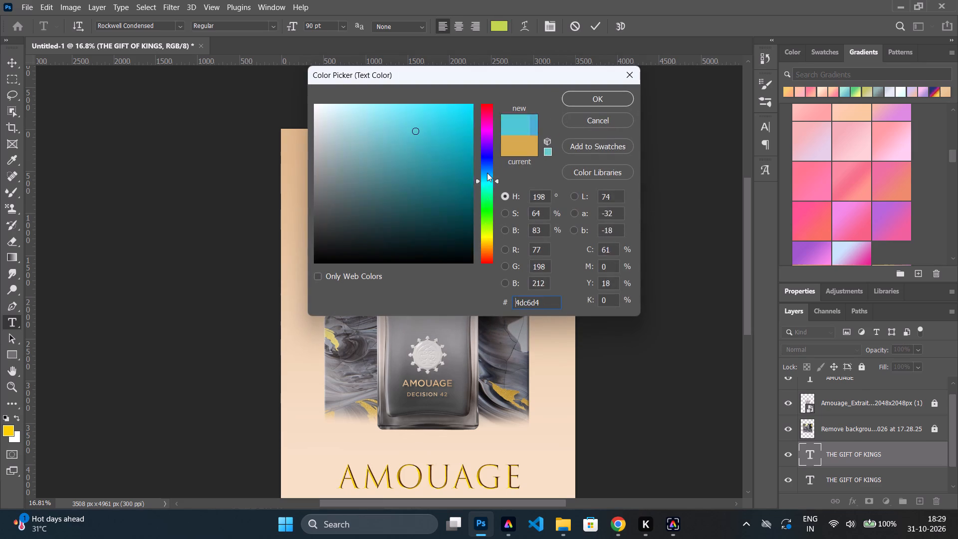
{"action": "left_click_drag", "start_coordinate": [487, 173], "coordinate": [485, 172]}
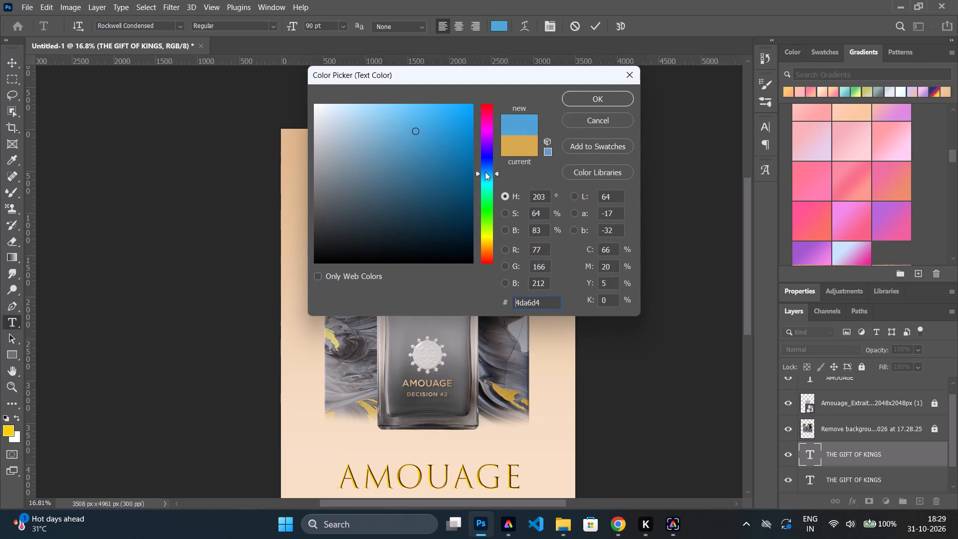
{"action": "left_click_drag", "start_coordinate": [485, 172], "coordinate": [484, 162]}
{"action": "left_click_drag", "start_coordinate": [383, 233], "coordinate": [360, 233]}
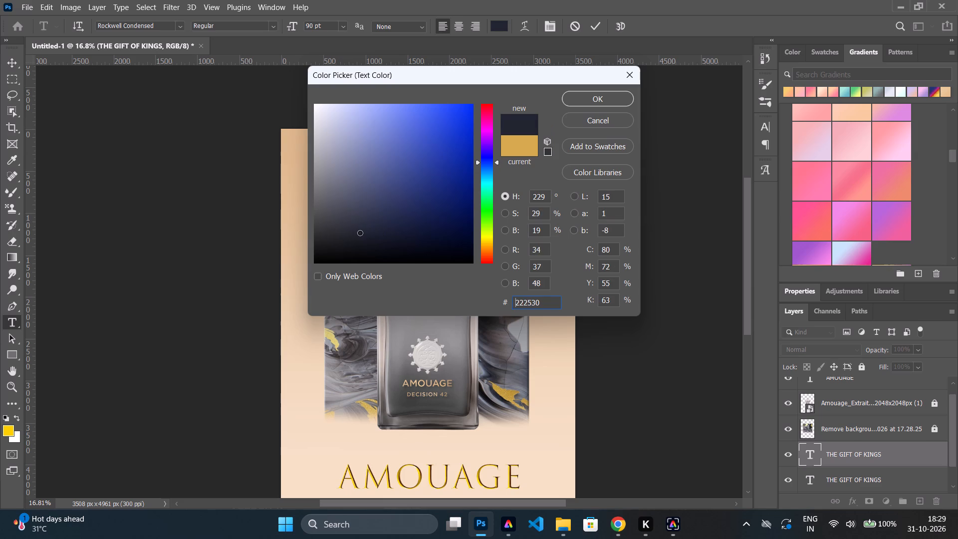
{"action": "left_click_drag", "start_coordinate": [360, 233], "coordinate": [342, 242]}
{"action": "left_click", "coordinate": [578, 97]}
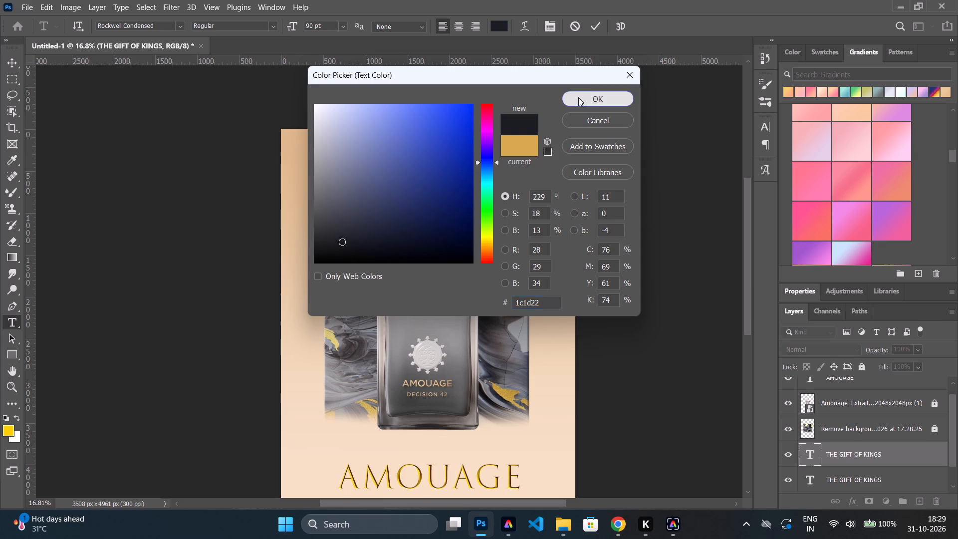
Change the upper THE GIFT OF KINGS text to the gold colour d4a84d.
{"action": "left_click", "coordinate": [449, 174]}
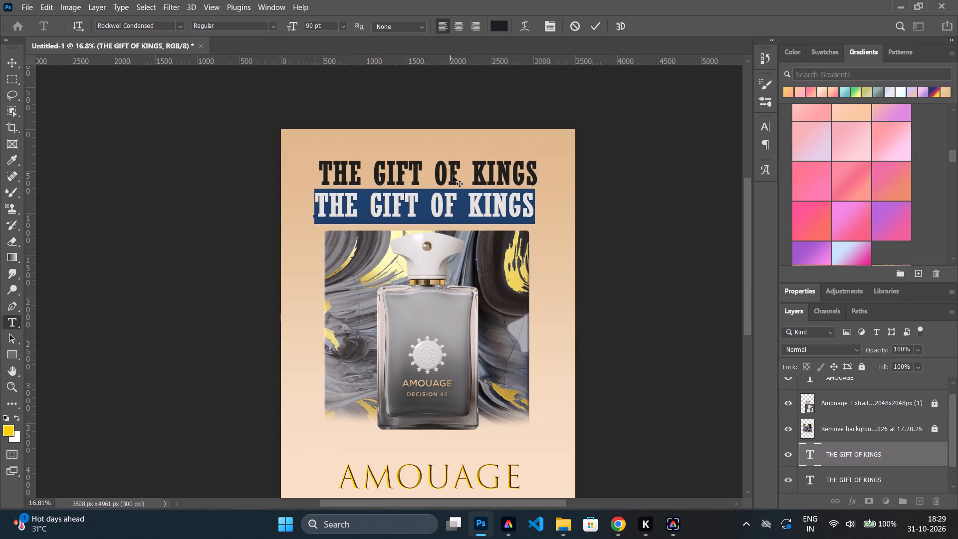
{"action": "left_click", "coordinate": [453, 176]}
{"action": "left_click", "coordinate": [451, 219]}
{"action": "left_click", "coordinate": [460, 171]}
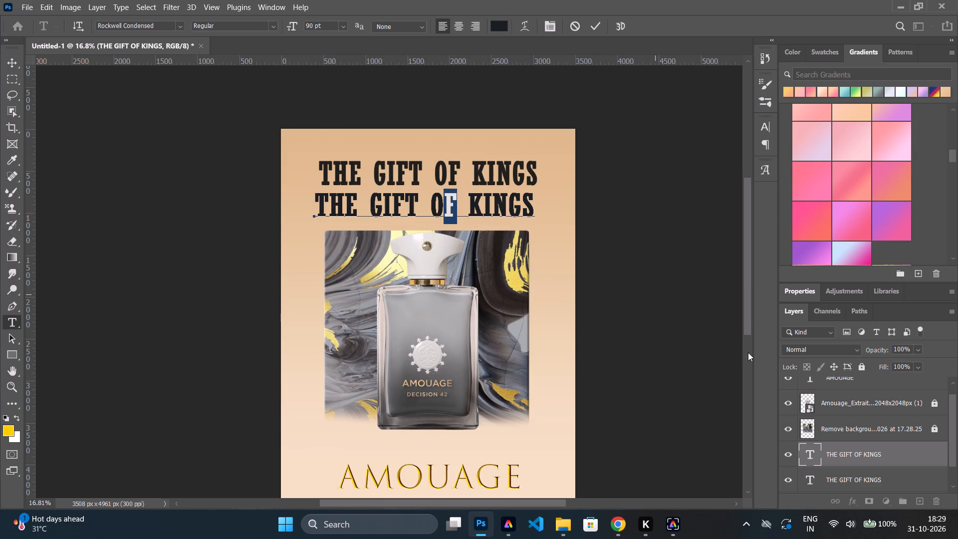
{"action": "left_click", "coordinate": [823, 482]}
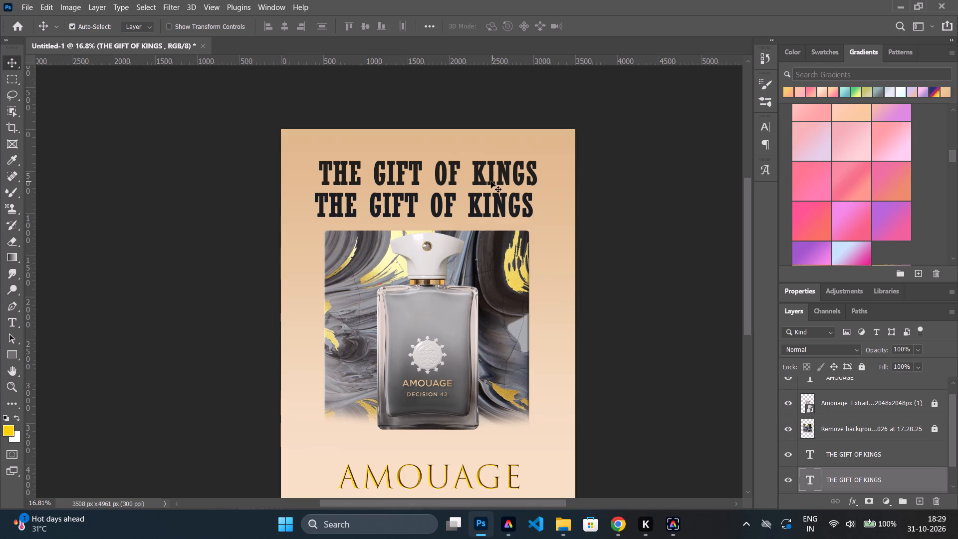
{"action": "triple_click", "coordinate": [491, 181]}
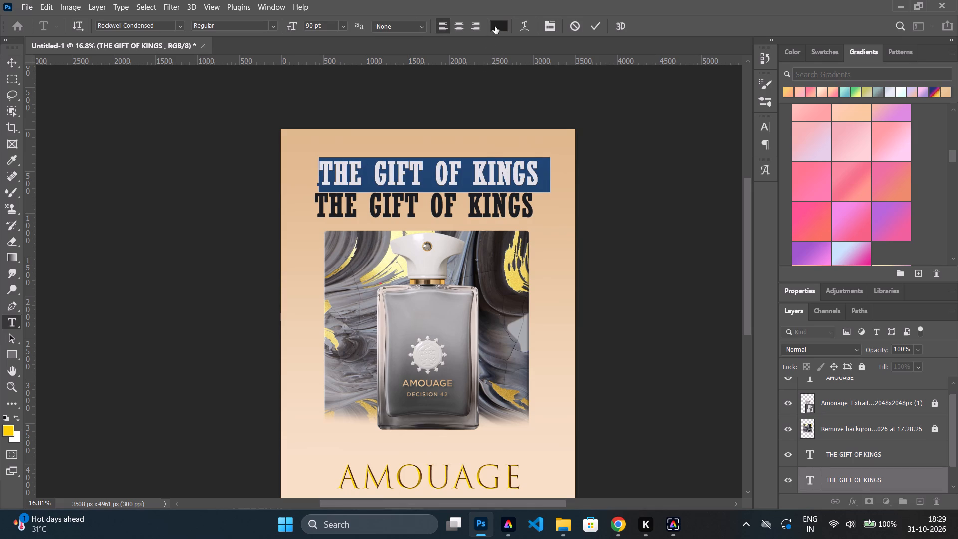
{"action": "left_click", "coordinate": [495, 26]}
{"action": "key", "text": "ctrl+v"}
{"action": "left_click", "coordinate": [596, 89]}
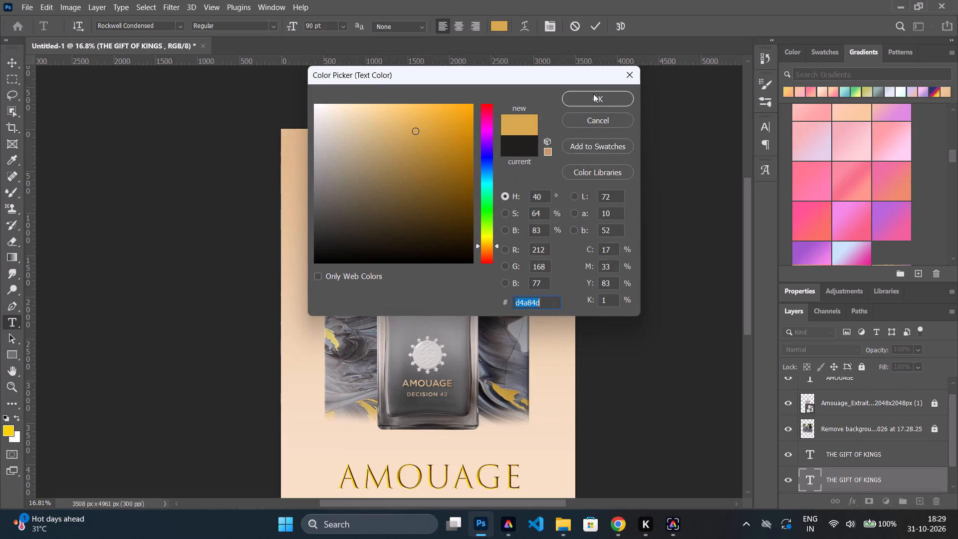
{"action": "left_click", "coordinate": [593, 95]}
Move the near-black THE GIFT OF KINGS text up over the gold copy, leaving a slight offset between them.
{"action": "left_click", "coordinate": [505, 197]}
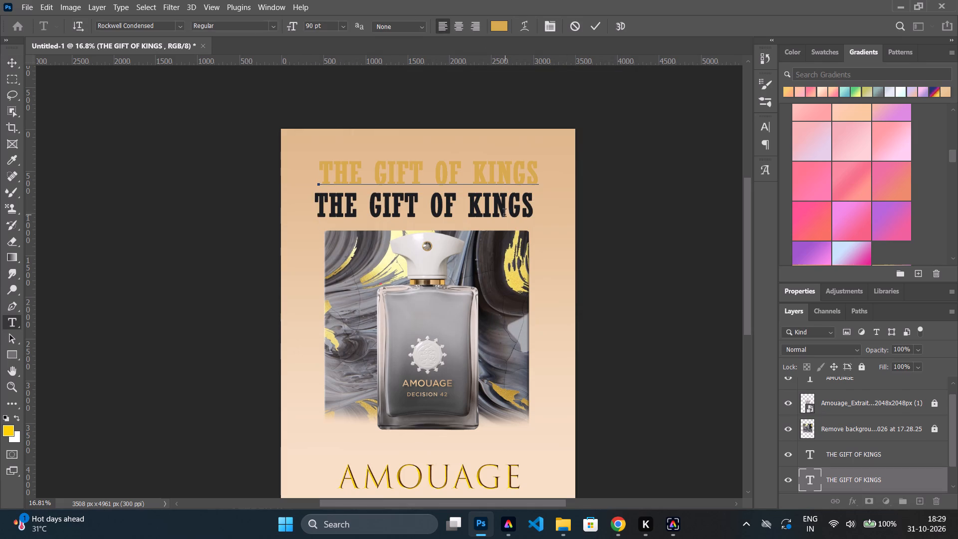
{"action": "left_click", "coordinate": [504, 215]}
{"action": "left_click", "coordinate": [506, 213]}
{"action": "left_click", "coordinate": [506, 209]}
{"action": "left_click", "coordinate": [863, 463]}
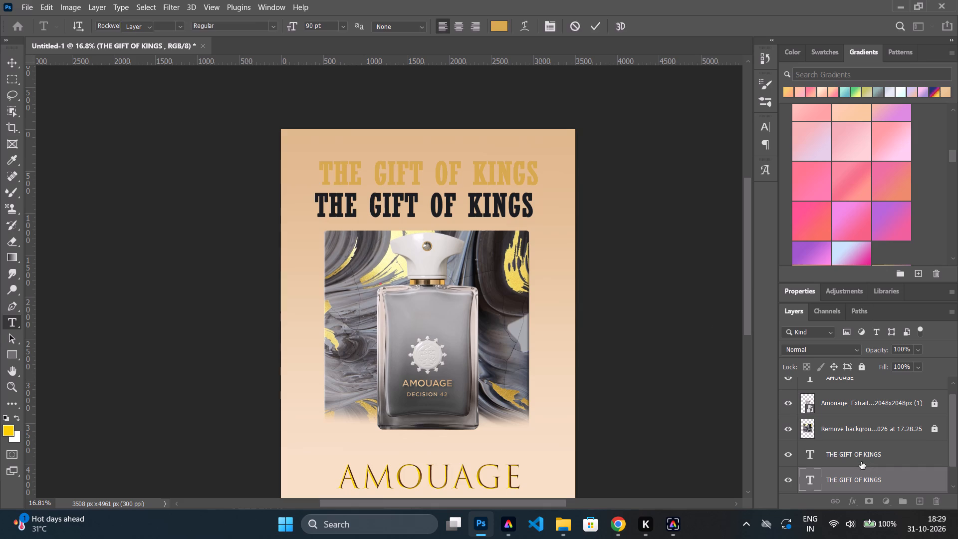
{"action": "left_click", "coordinate": [474, 210]}
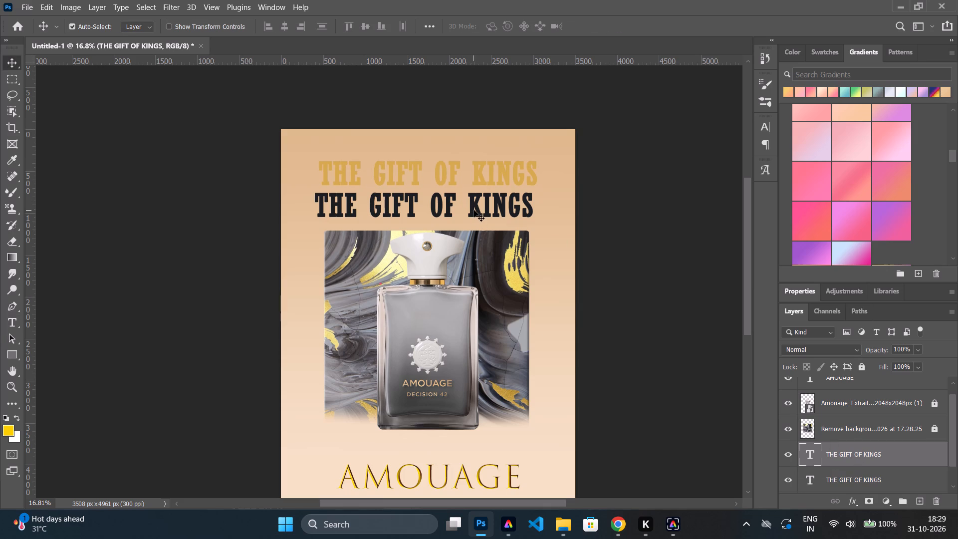
{"action": "left_click_drag", "start_coordinate": [481, 216], "coordinate": [484, 192]}
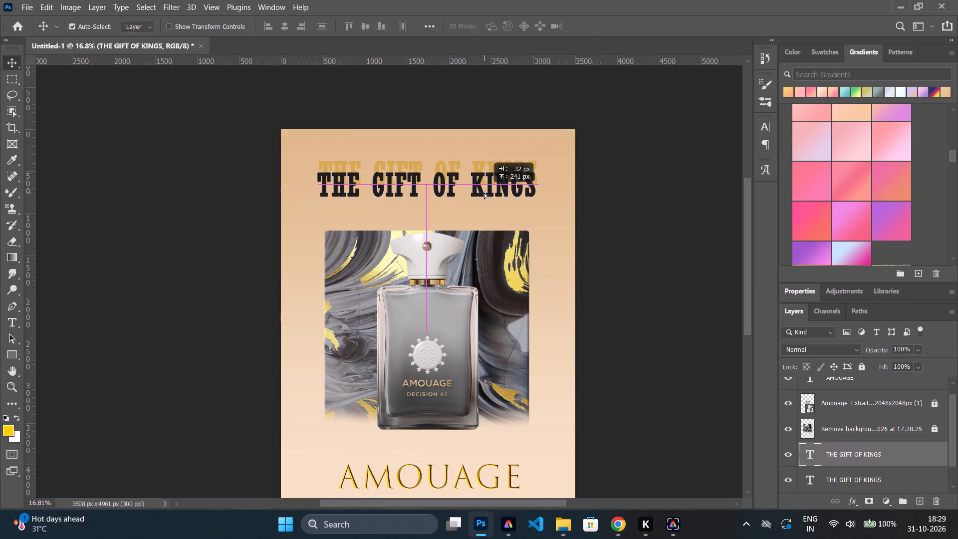
{"action": "left_click_drag", "start_coordinate": [484, 192], "coordinate": [486, 185]}
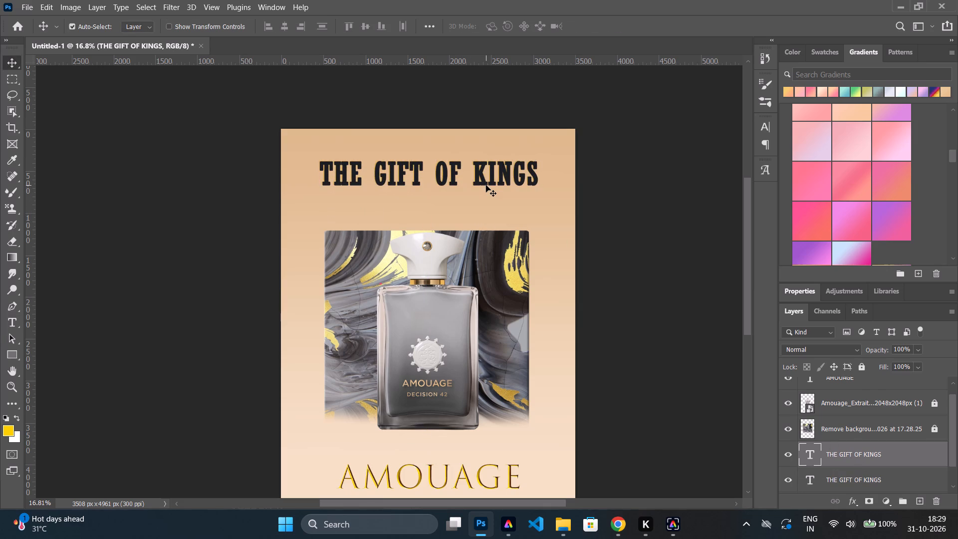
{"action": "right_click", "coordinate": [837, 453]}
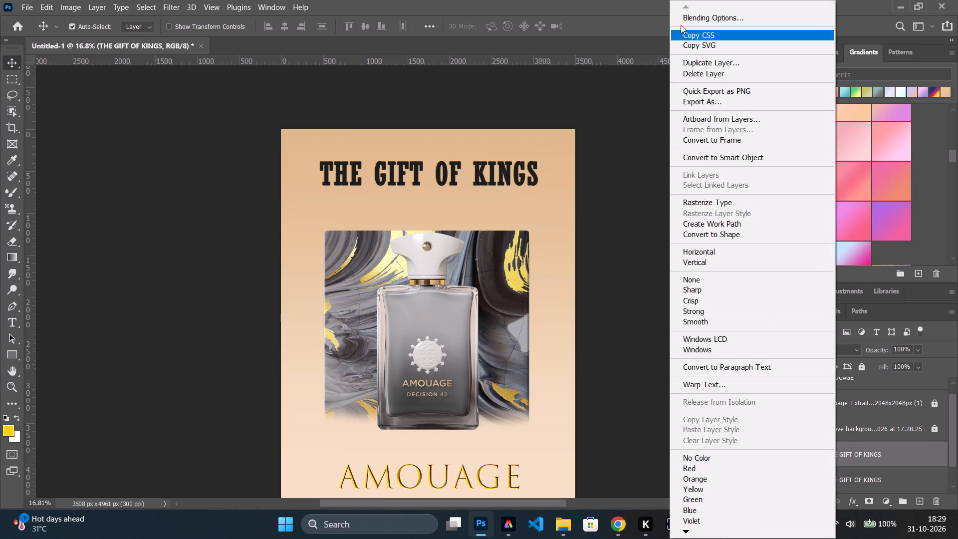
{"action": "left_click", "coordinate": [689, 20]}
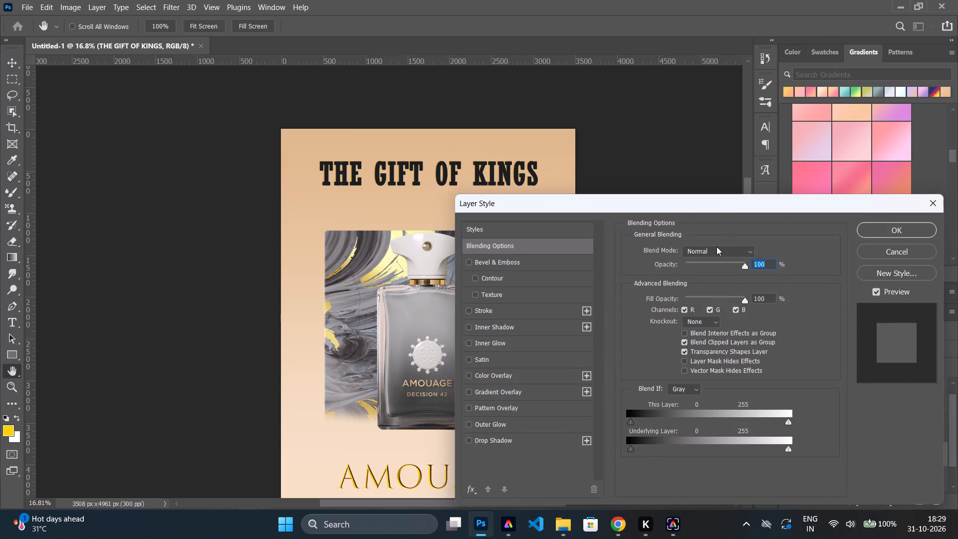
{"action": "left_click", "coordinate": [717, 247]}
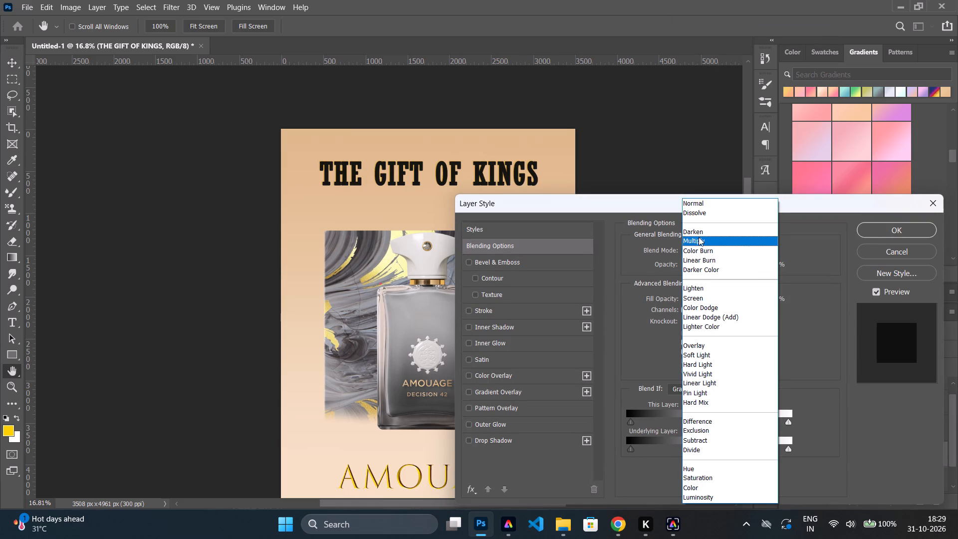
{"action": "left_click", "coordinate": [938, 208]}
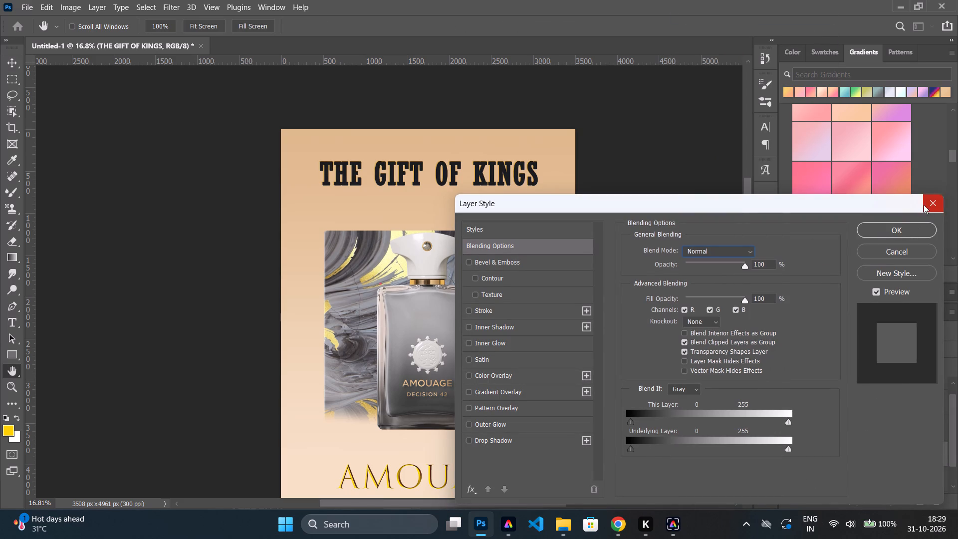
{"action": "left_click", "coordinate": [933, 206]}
Set the gold THE GIFT OF KINGS layer's blend mode to Multiply in its Blending Options.
{"action": "left_click", "coordinate": [851, 471]}
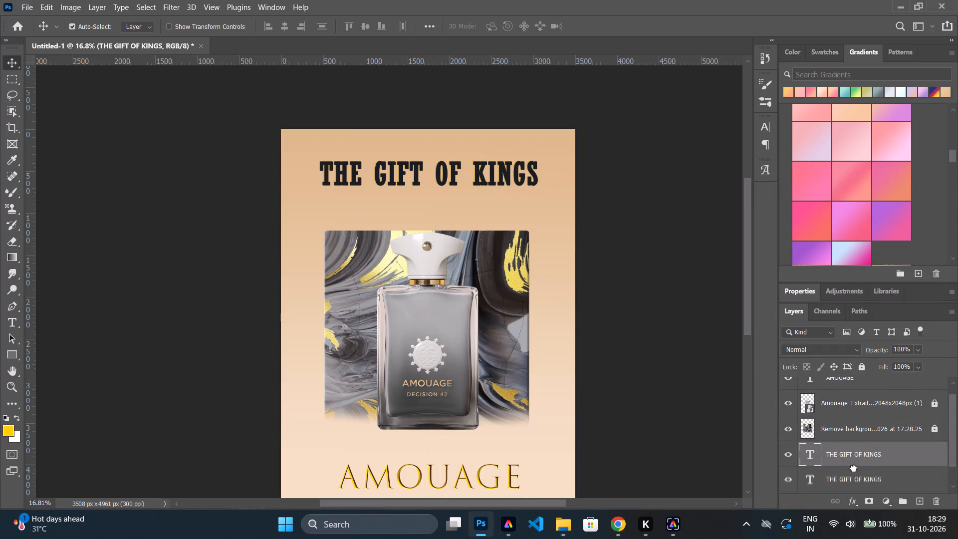
{"action": "right_click", "coordinate": [856, 474]}
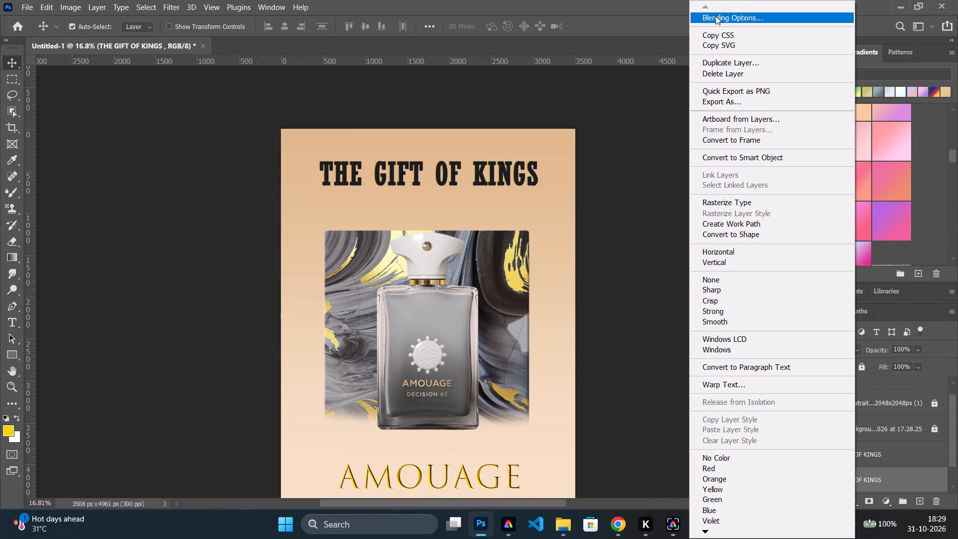
{"action": "left_click", "coordinate": [716, 16]}
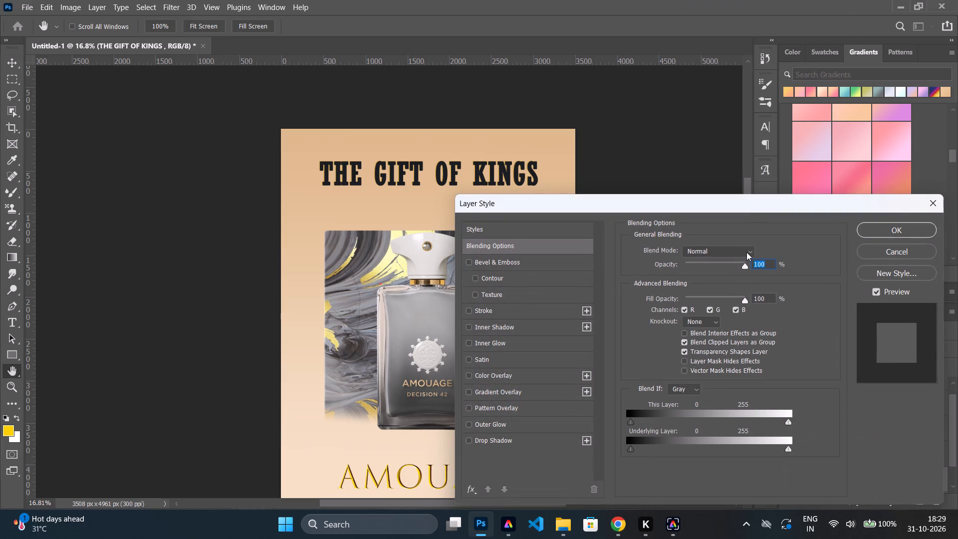
{"action": "left_click", "coordinate": [746, 252]}
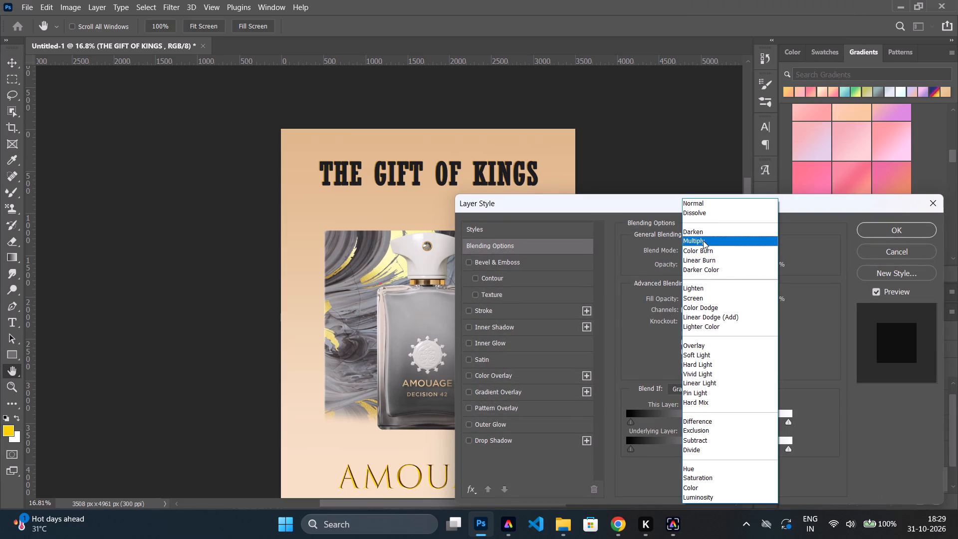
{"action": "left_click", "coordinate": [702, 242]}
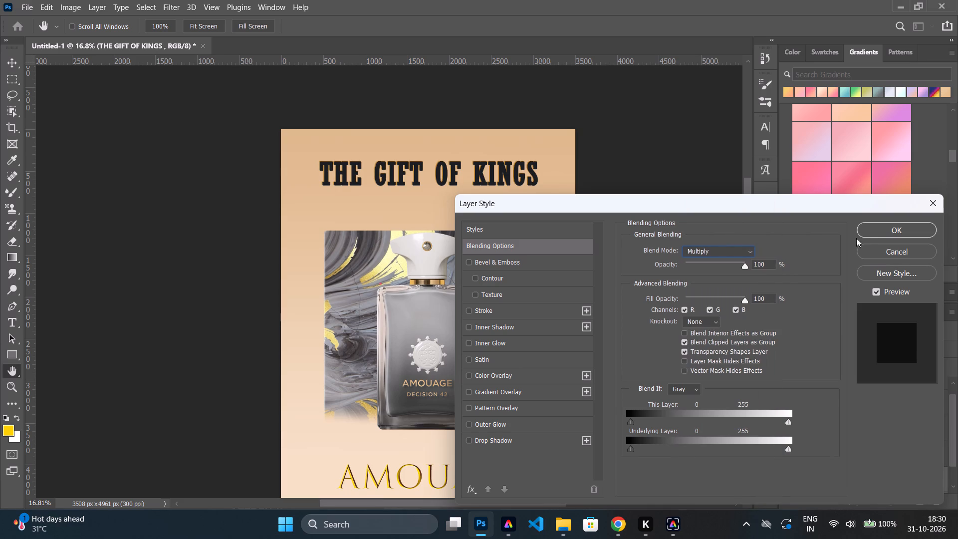
{"action": "left_click", "coordinate": [867, 231]}
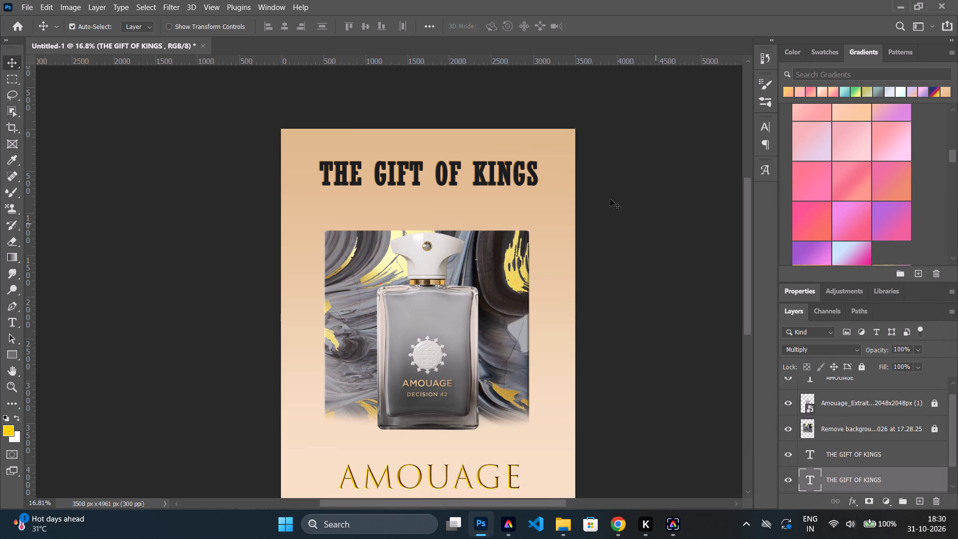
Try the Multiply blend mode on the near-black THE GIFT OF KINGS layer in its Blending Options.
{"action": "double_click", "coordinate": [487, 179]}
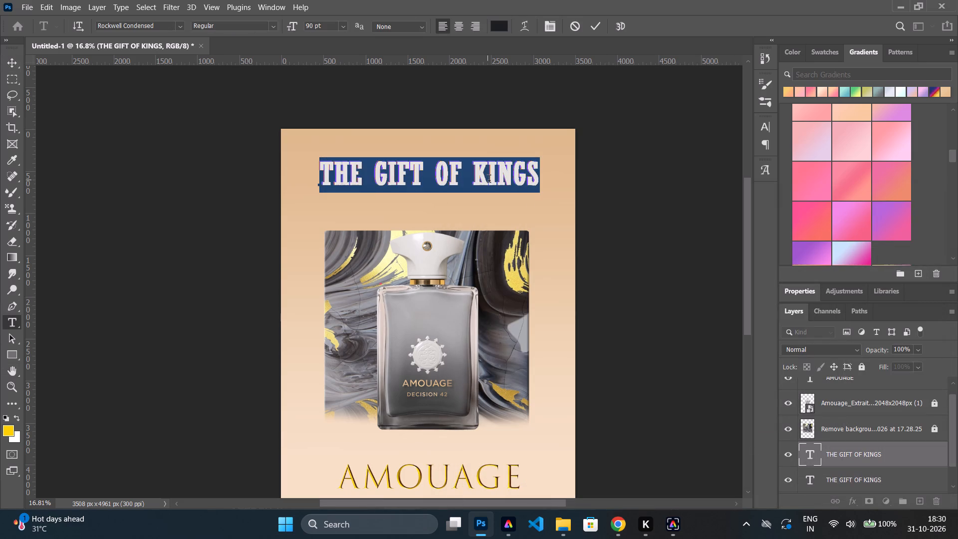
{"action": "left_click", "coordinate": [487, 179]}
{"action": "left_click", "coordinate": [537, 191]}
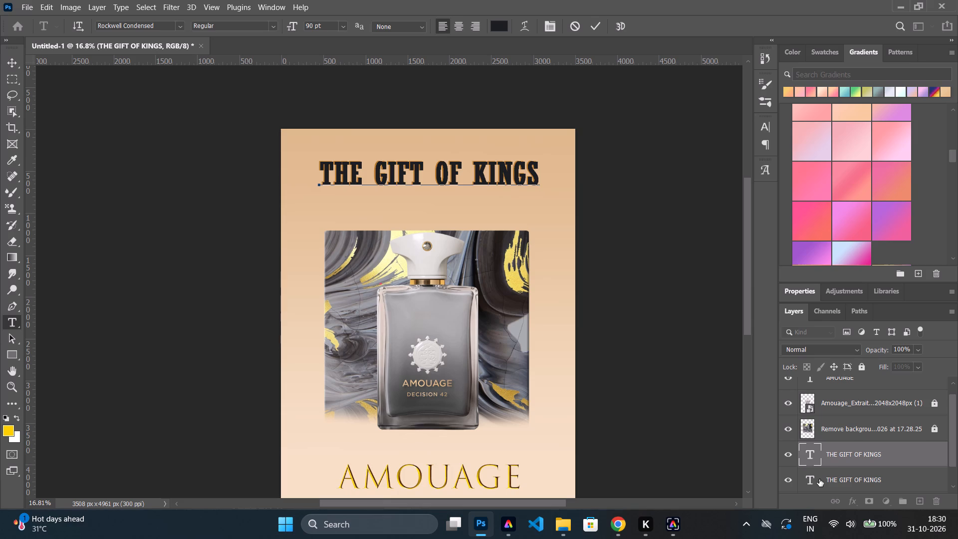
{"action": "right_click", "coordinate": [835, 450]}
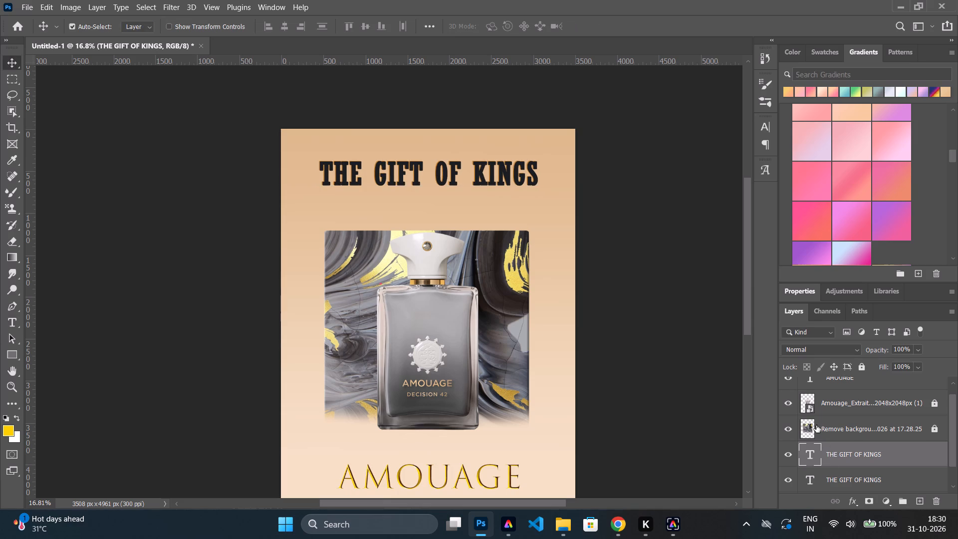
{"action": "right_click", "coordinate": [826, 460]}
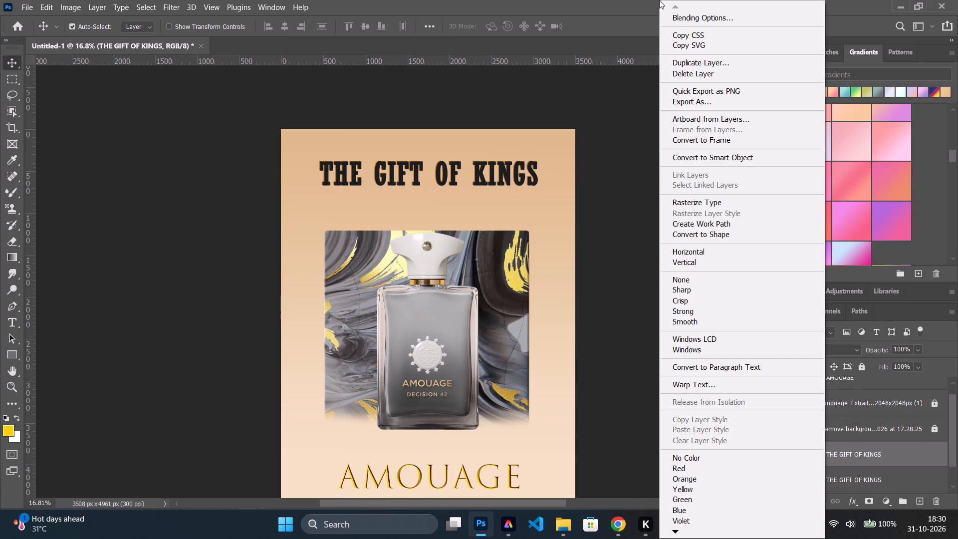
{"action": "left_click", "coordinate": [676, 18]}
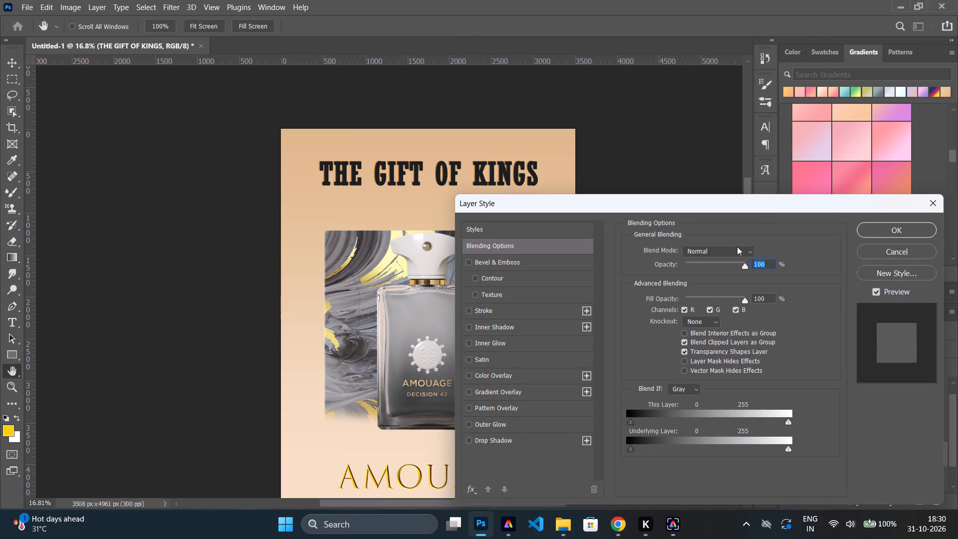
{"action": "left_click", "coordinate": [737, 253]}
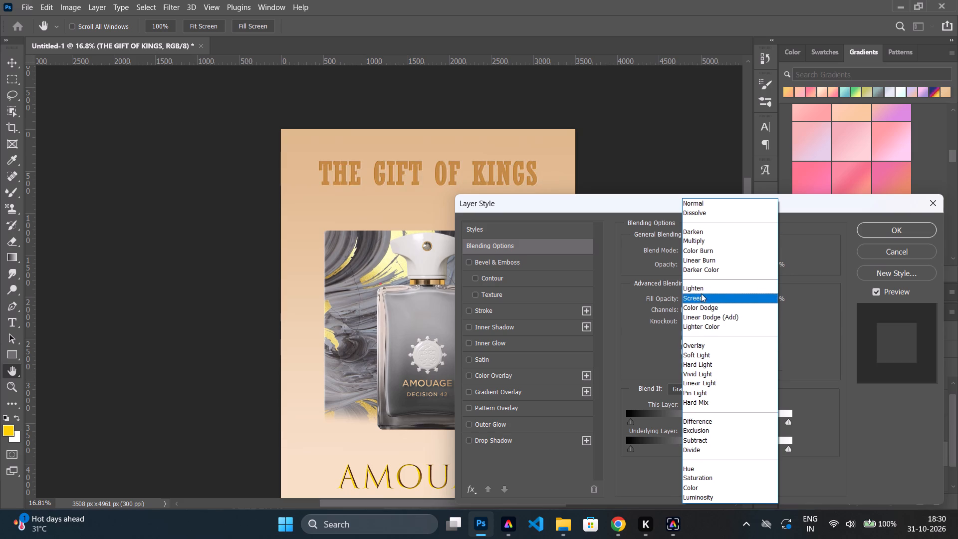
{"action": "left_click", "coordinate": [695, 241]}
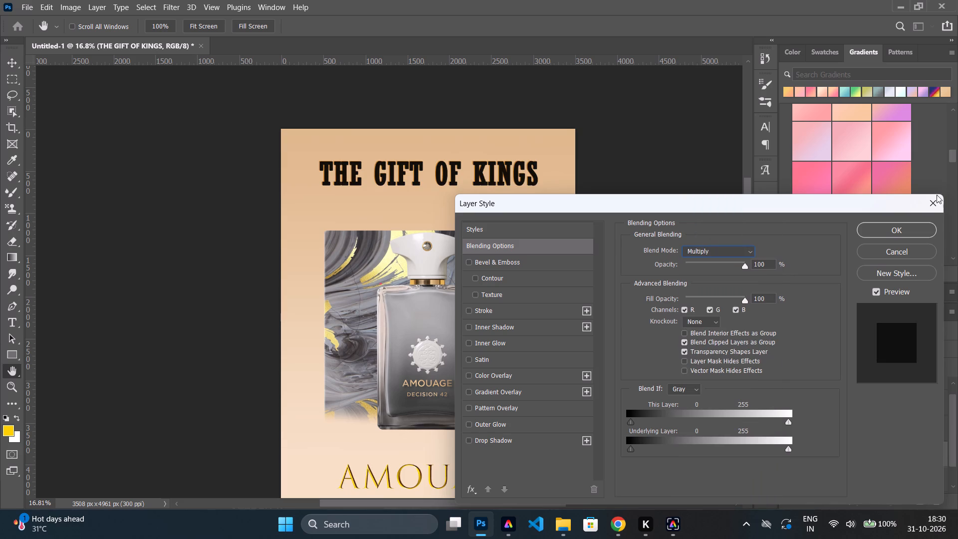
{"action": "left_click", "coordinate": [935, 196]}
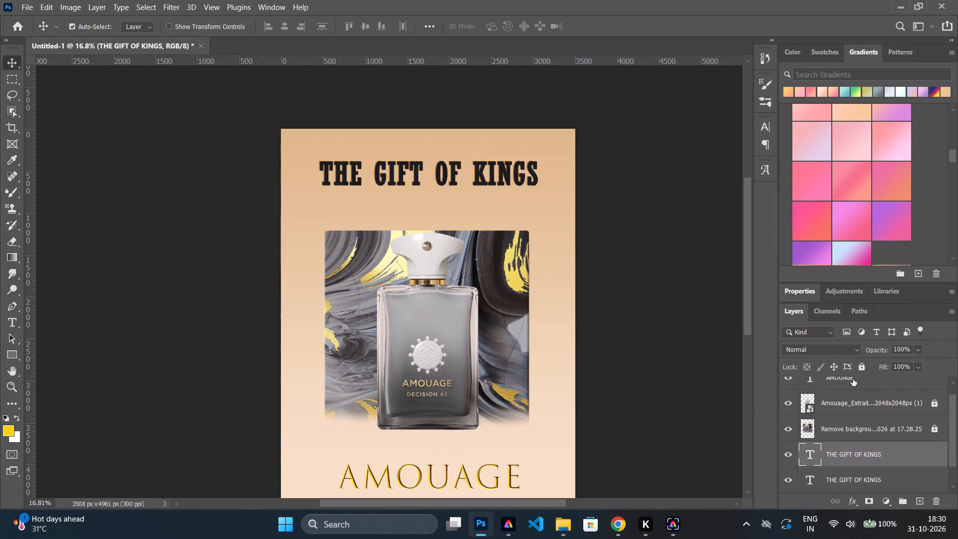
Select the gold THE GIFT OF KINGS layer and bring up its layer commands.
{"action": "left_click", "coordinate": [850, 474]}
{"action": "right_click", "coordinate": [850, 470]}
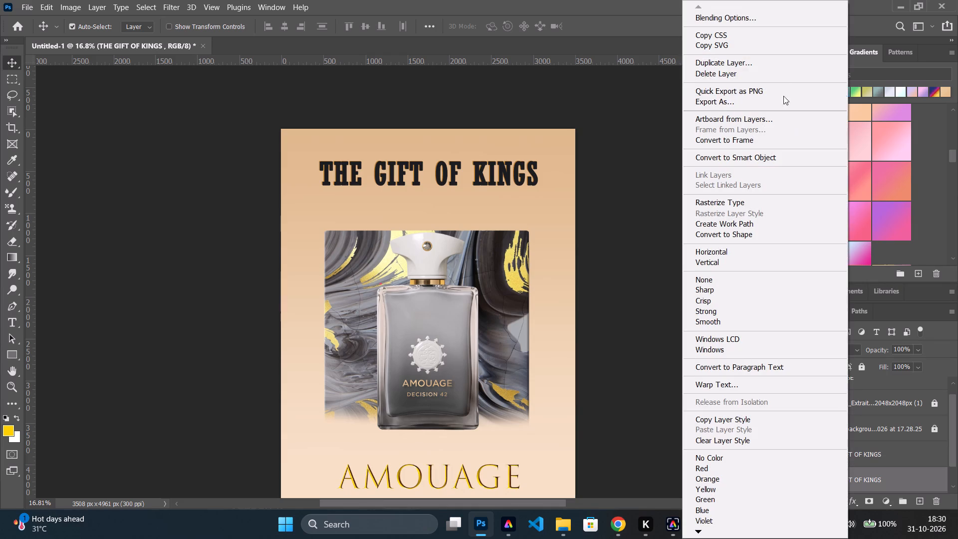